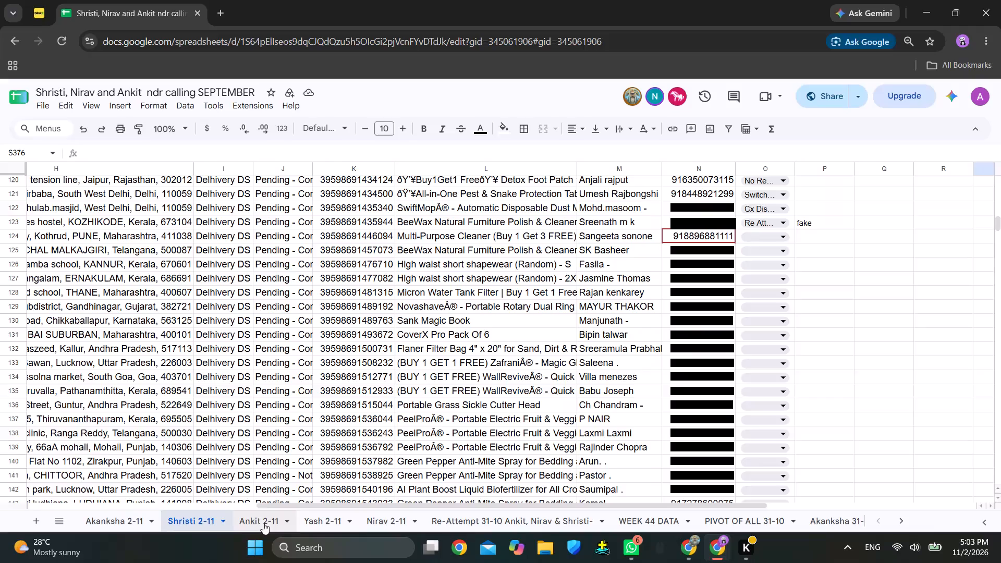
# Insert a pivot table of the Remarks column O at cell R14 of the existing Shristi 2-11 sheet, copying the sheet name from the location.
pyautogui.scroll(4, 898, 258)
pyautogui.scroll(-1, 904, 262)
pyautogui.scroll(14, 905, 261)
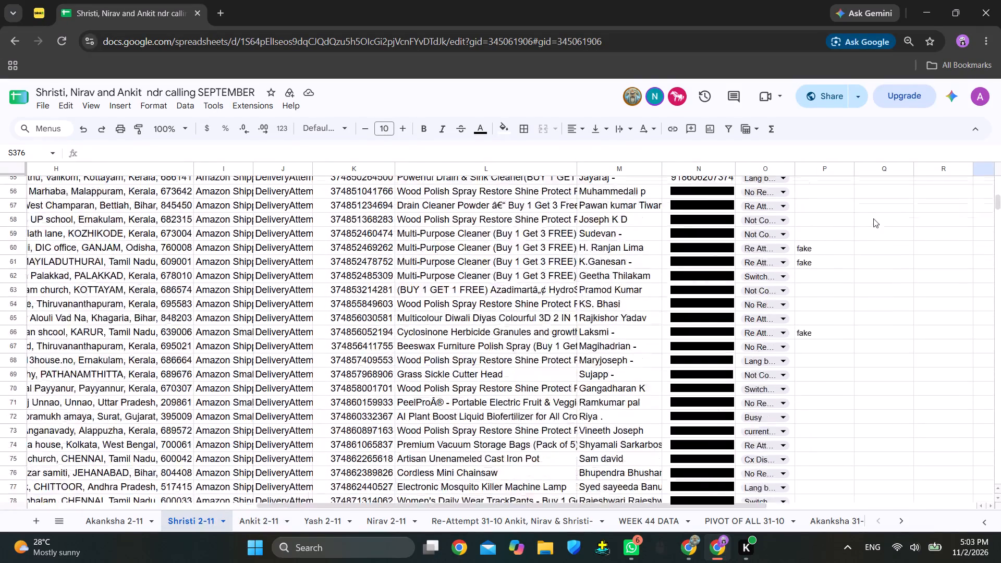
pyautogui.scroll(5, 873, 218)
pyautogui.scroll(-1, 875, 216)
pyautogui.scroll(17, 875, 216)
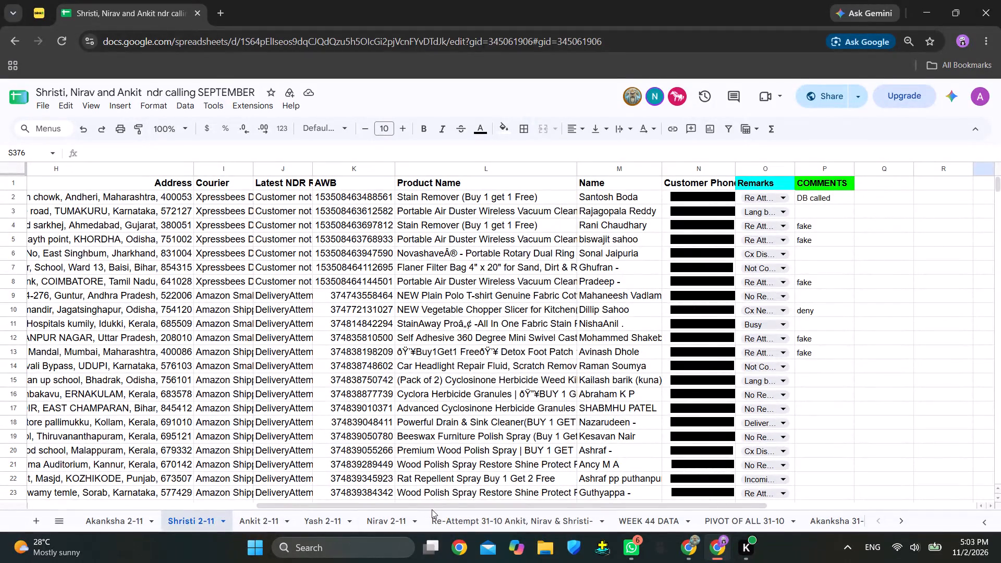
pyautogui.moveTo(443, 506); pyautogui.dragTo(469, 510)
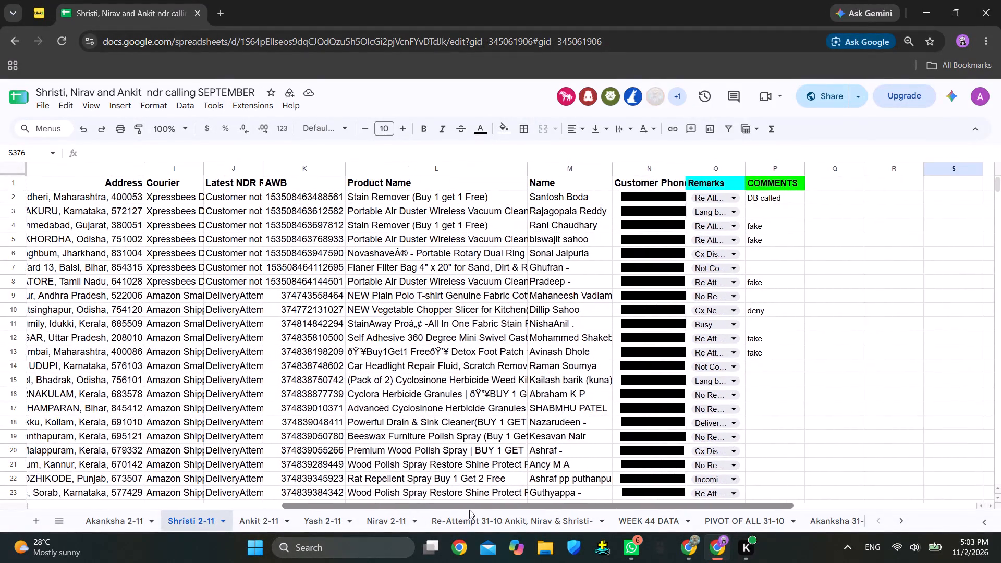
pyautogui.moveTo(469, 510); pyautogui.dragTo(480, 508)
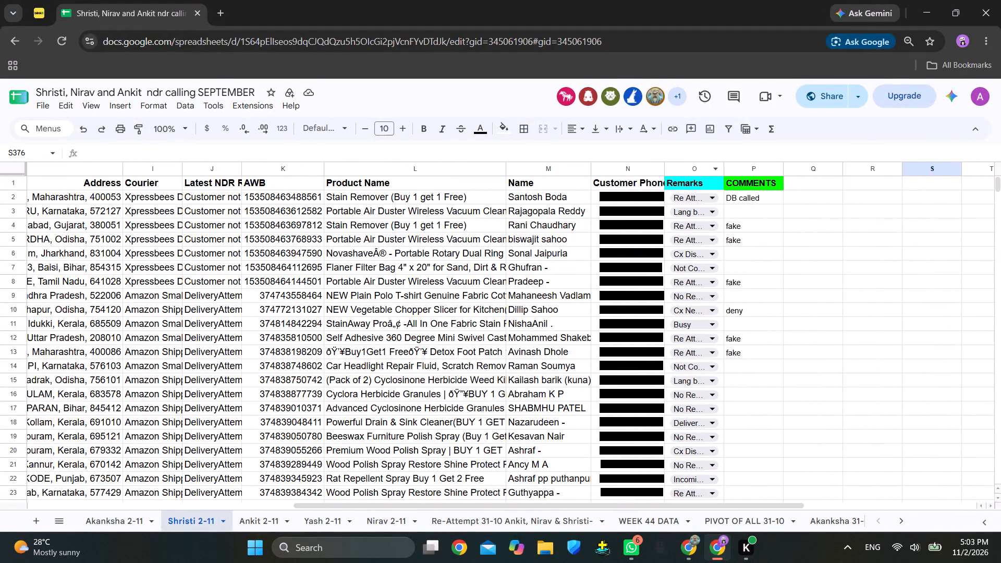
pyautogui.click(703, 172)
pyautogui.click(120, 104)
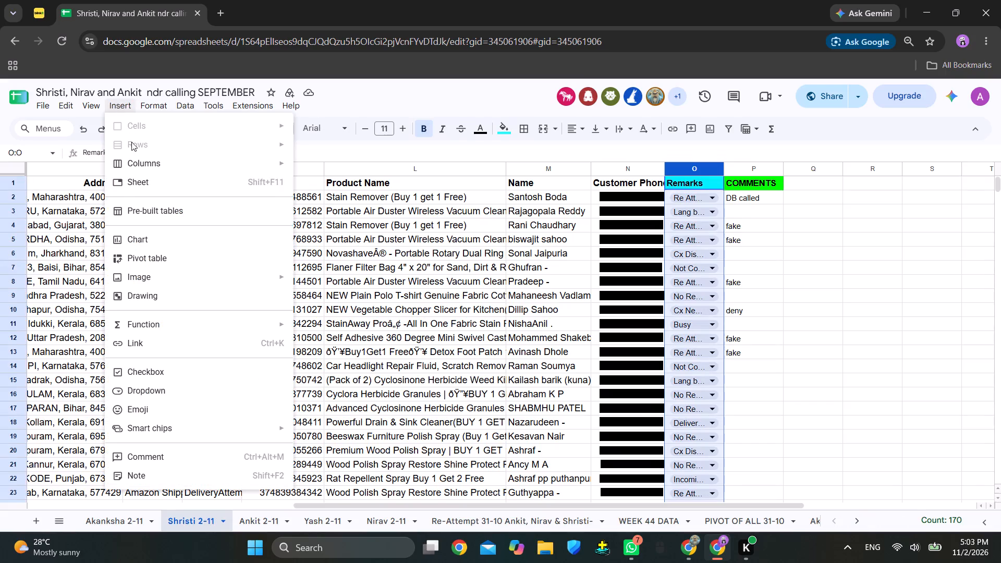
pyautogui.click(215, 261)
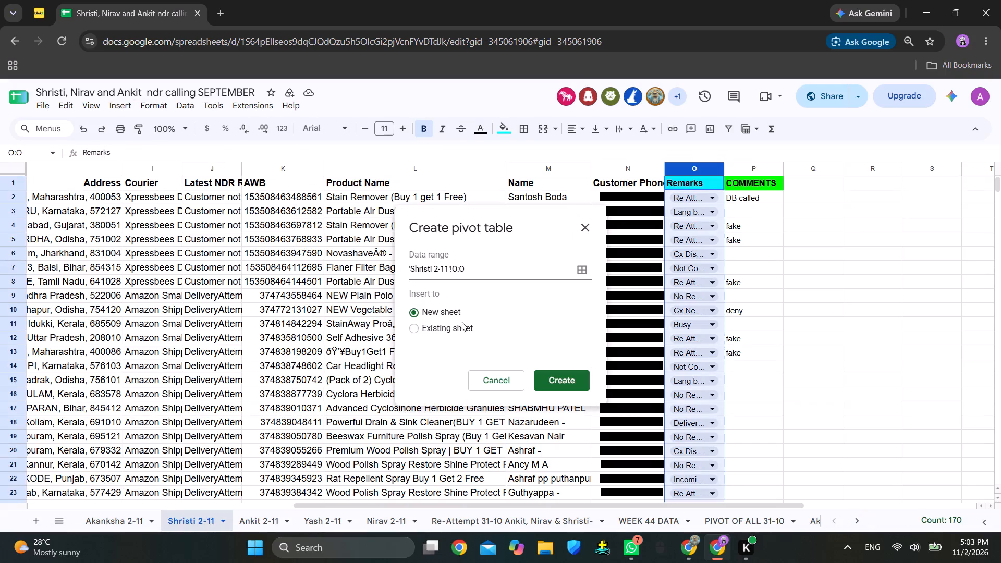
pyautogui.click(458, 330)
pyautogui.click(886, 367)
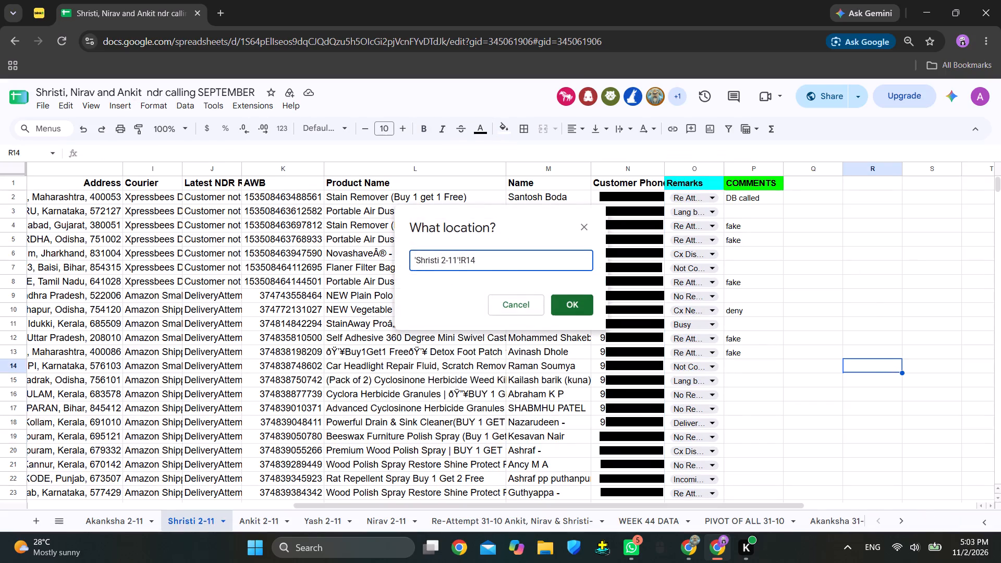
pyautogui.moveTo(457, 268); pyautogui.dragTo(422, 271)
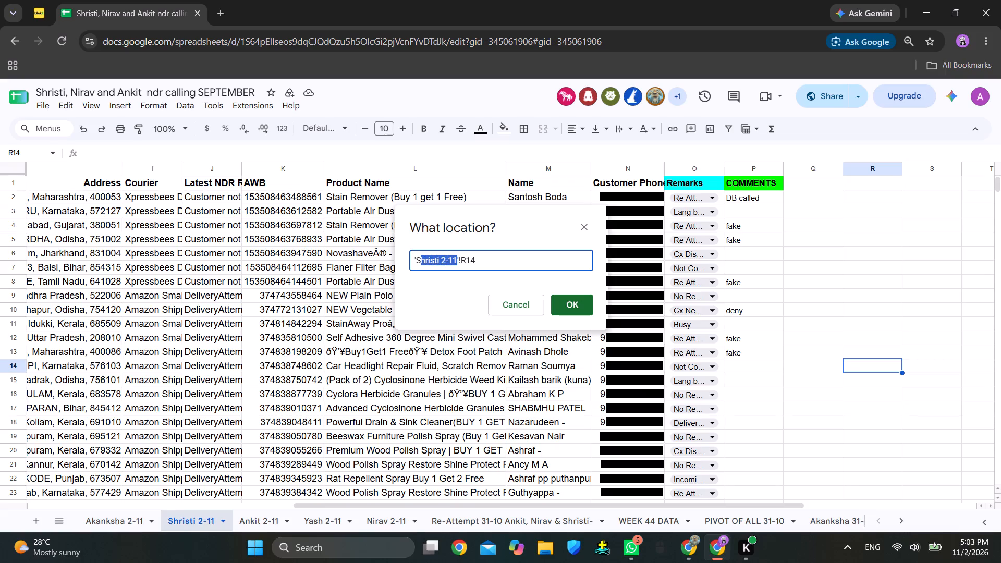
pyautogui.moveTo(422, 271); pyautogui.dragTo(418, 271)
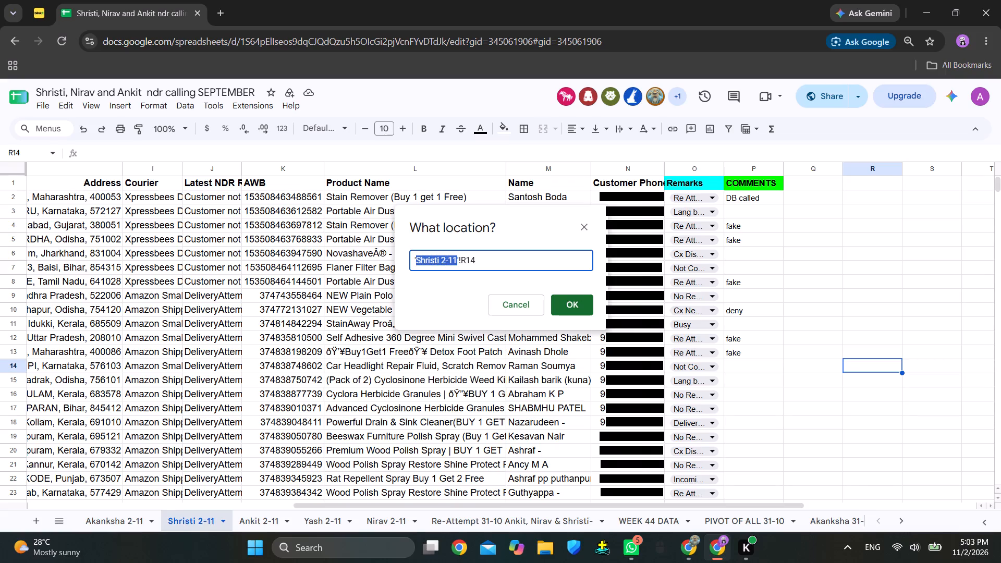
pyautogui.rightClick(433, 263)
pyautogui.click(489, 264)
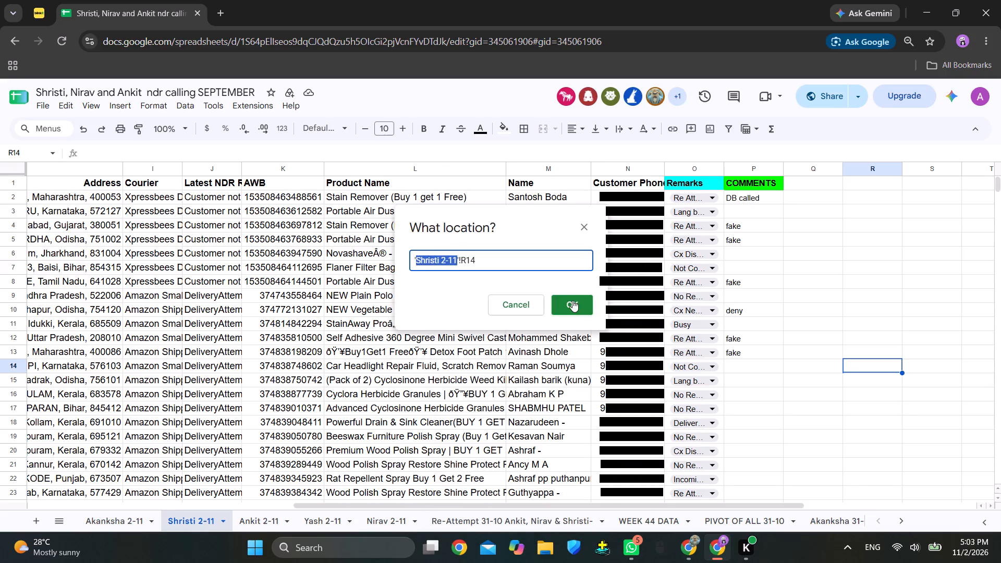
pyautogui.click(573, 303)
pyautogui.click(563, 391)
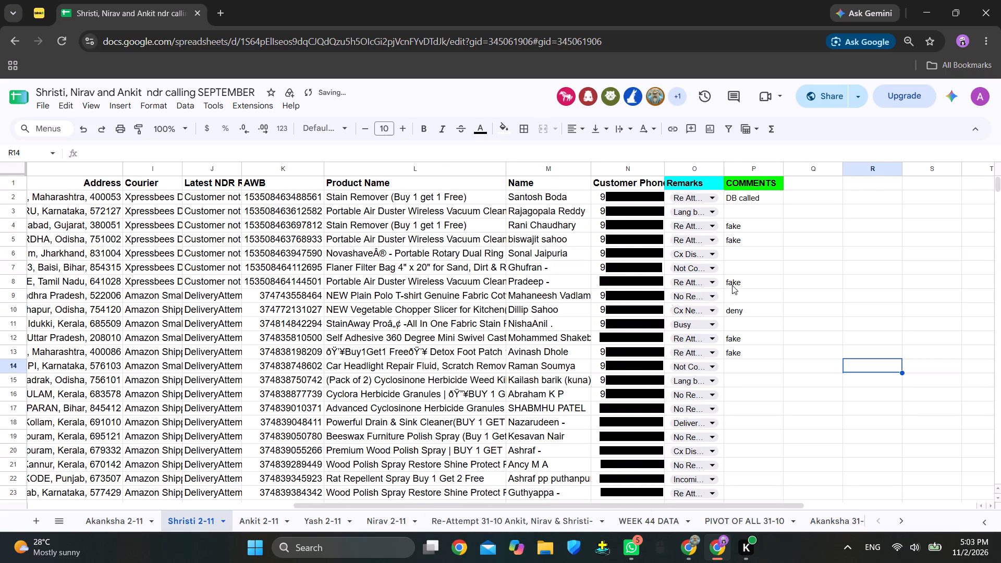
# Apply the suggested Count of Remarks for each Remarks to the pivot table and close its editor.
pyautogui.click(759, 245)
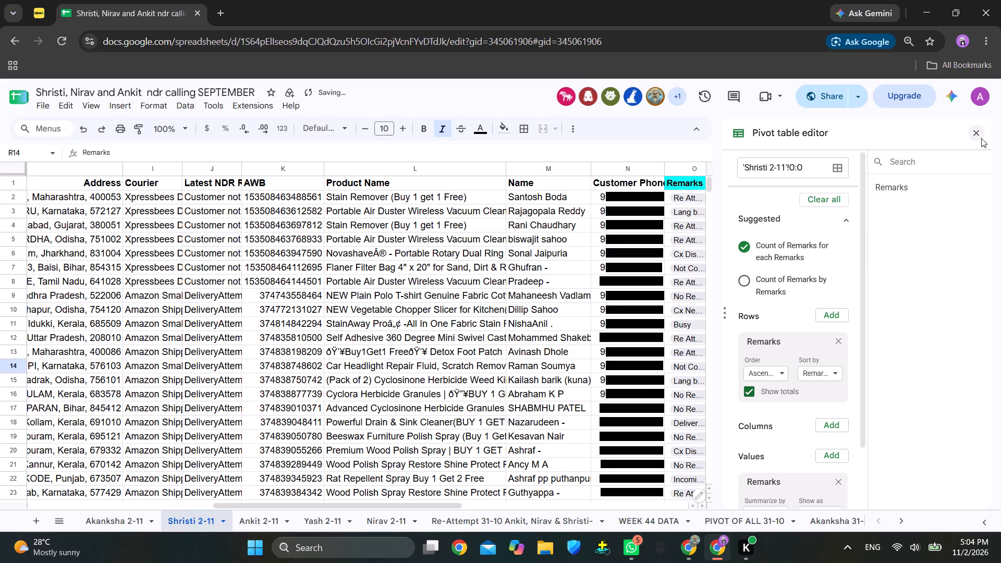
pyautogui.click(981, 137)
# Replace the pivot table's Remarks header in R14 with the copied sheet name Shristi 2-11.
pyautogui.doubleClick(102, 150)
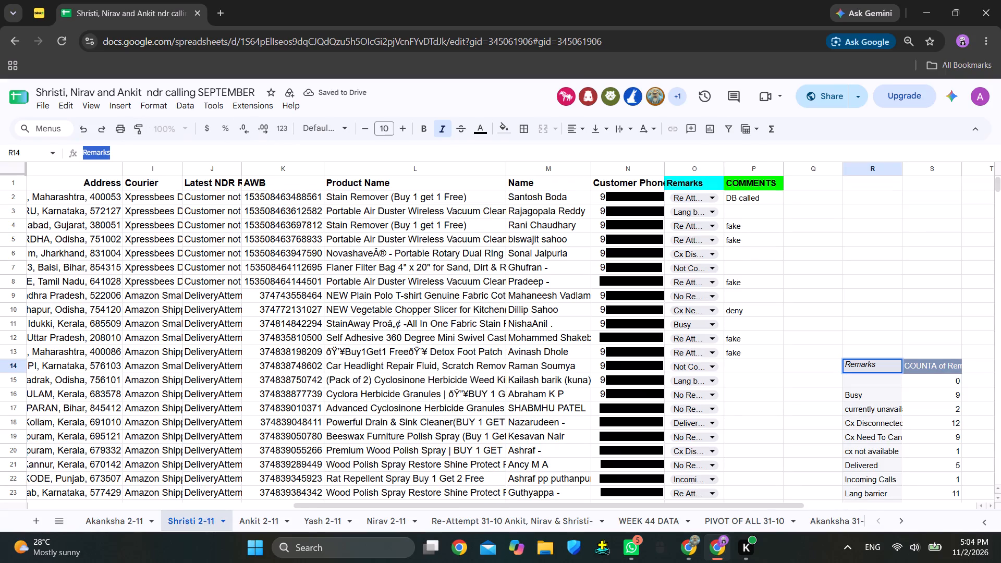
pyautogui.rightClick(101, 151)
pyautogui.click(177, 253)
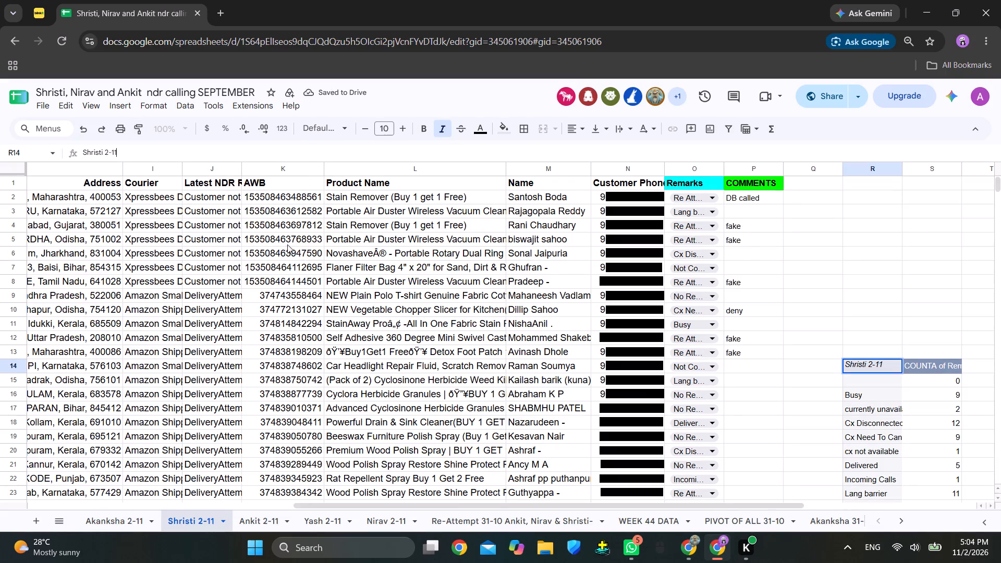
pyautogui.click(841, 291)
# Widen columns R and S so the pivot table's remark labels and count header fit fully.
pyautogui.scroll(-2, 840, 274)
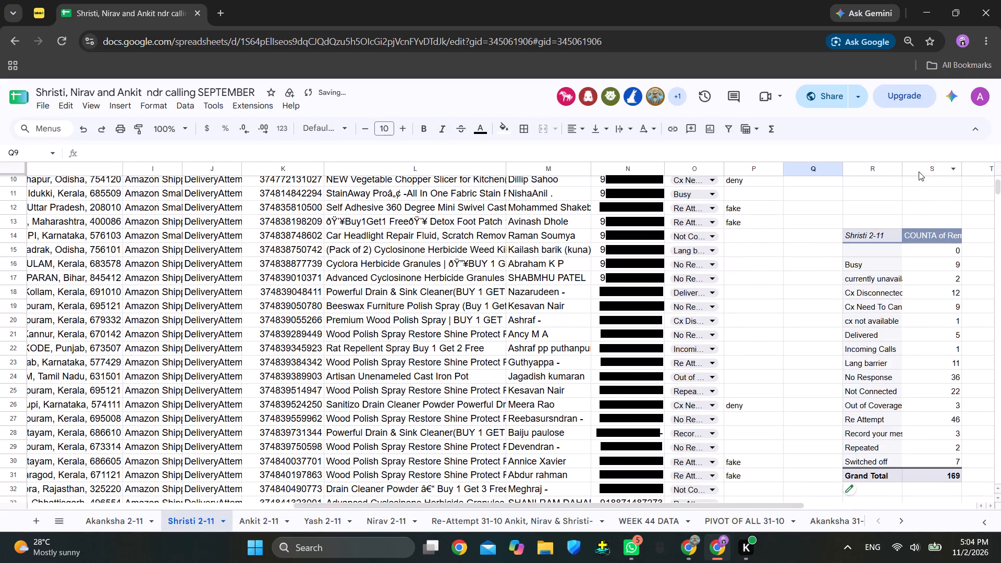
pyautogui.moveTo(901, 168); pyautogui.dragTo(925, 170)
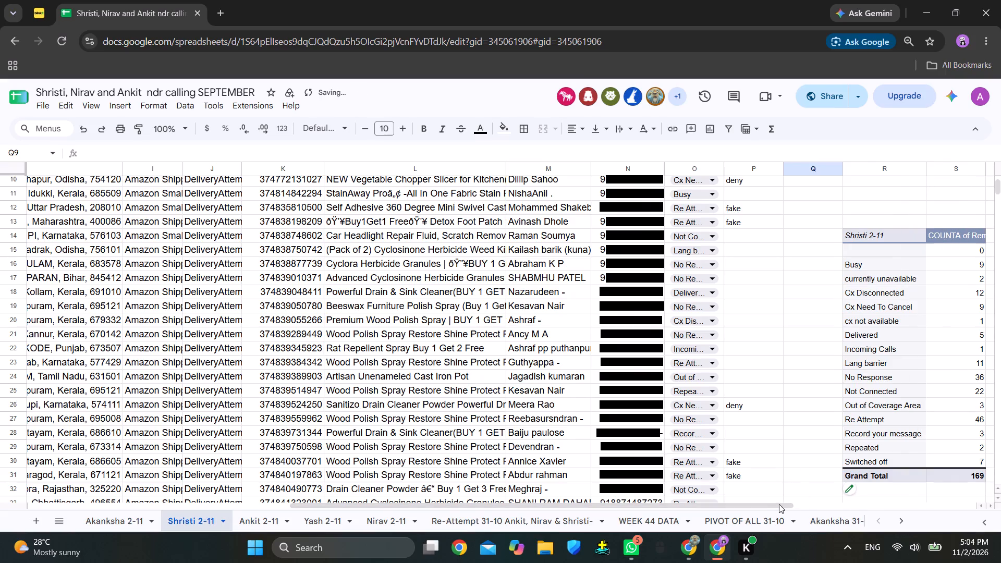
pyautogui.moveTo(779, 504); pyautogui.dragTo(814, 503)
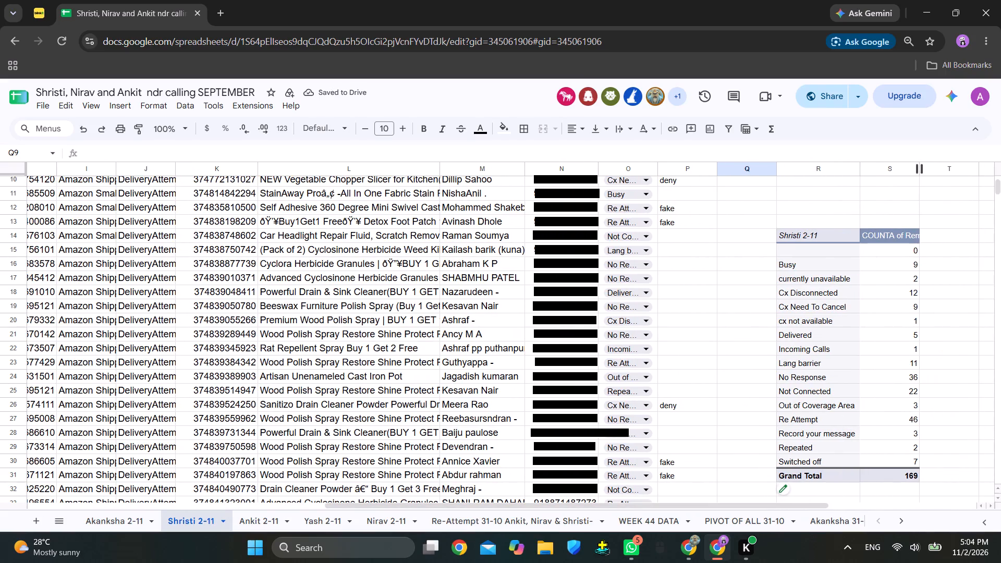
pyautogui.moveTo(922, 169); pyautogui.dragTo(938, 172)
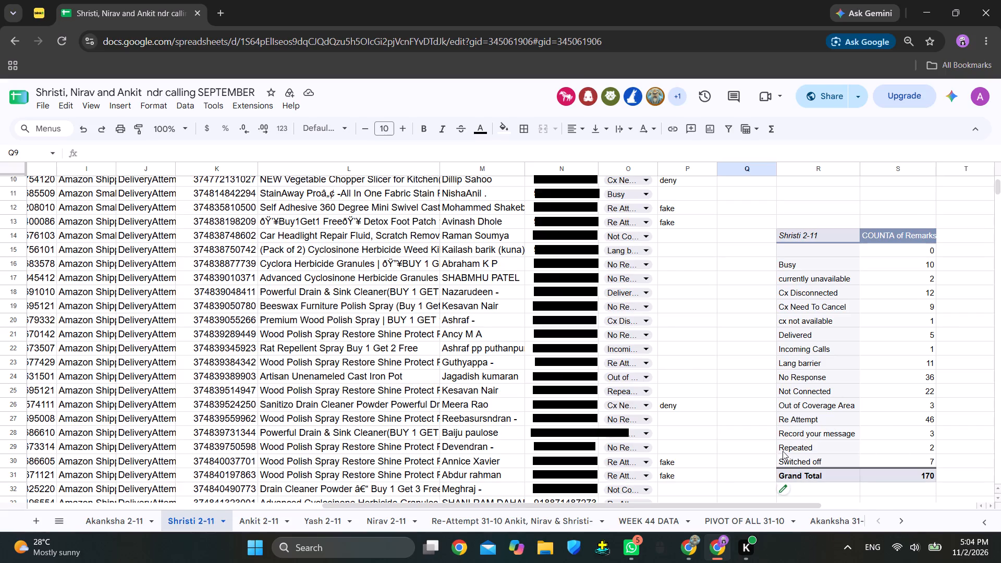
# Switch to the other Chrome window and set the remark in O199 of the Ankit 2-11 sheet to Re Attempt.
pyautogui.click(690, 546)
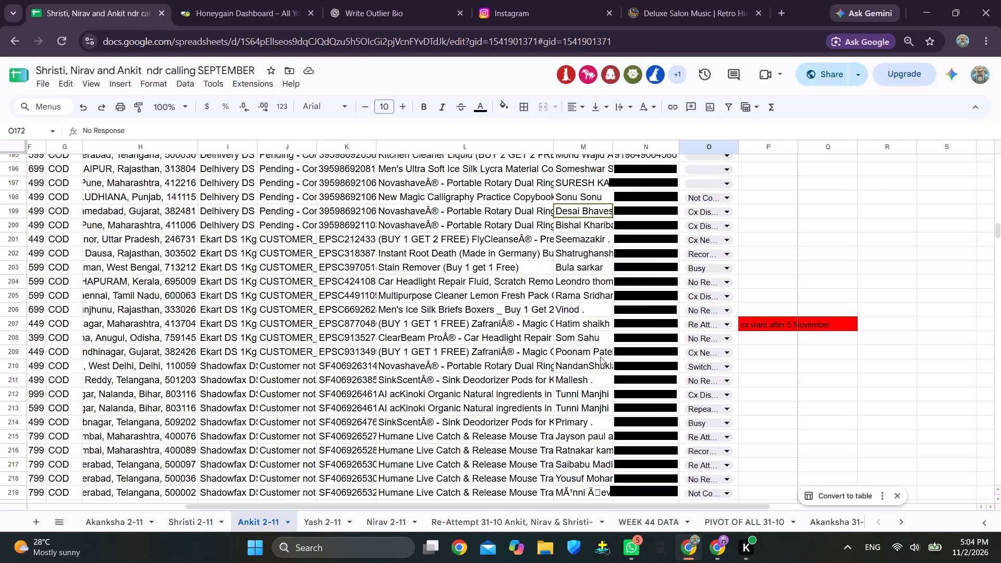
pyautogui.click(723, 214)
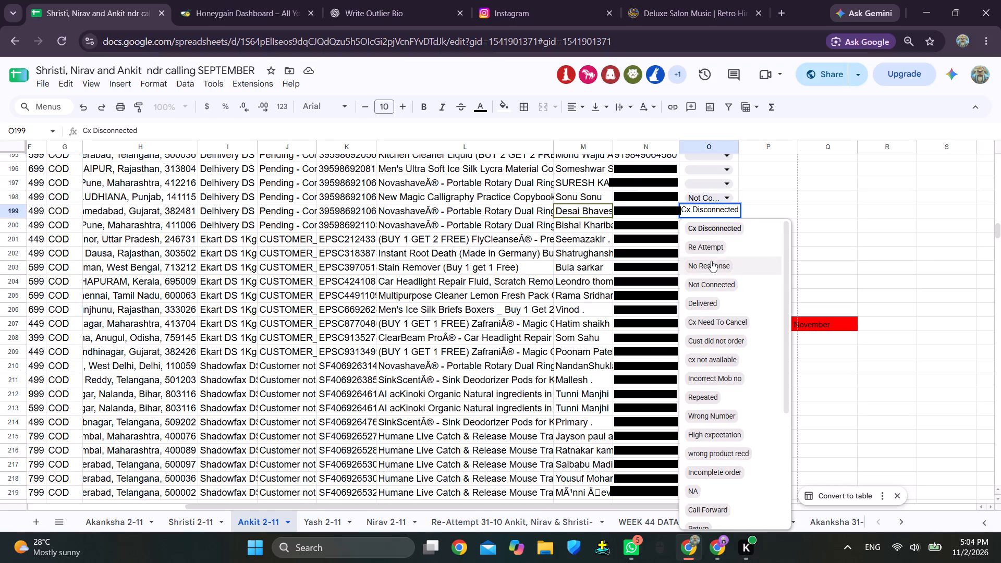
pyautogui.click(716, 252)
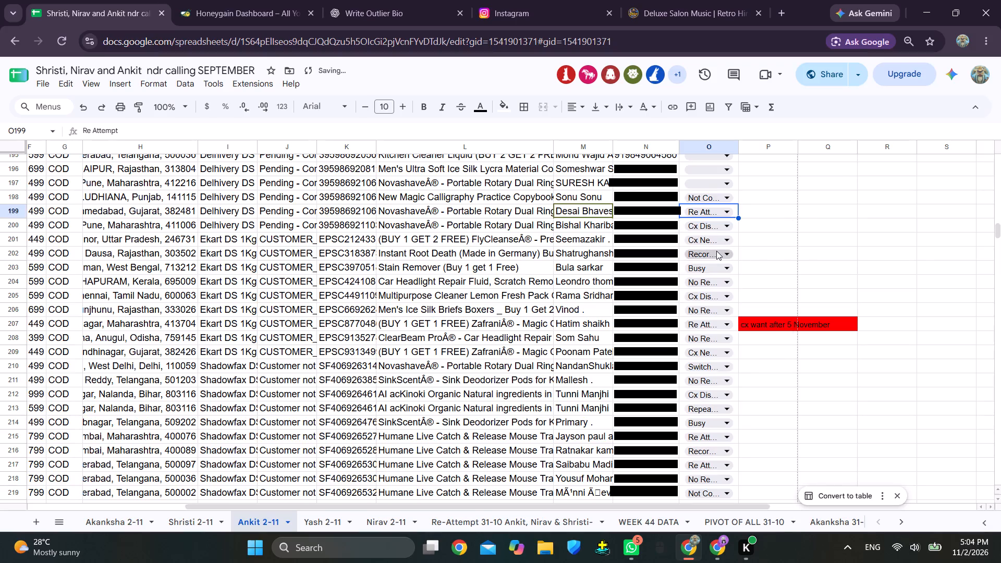
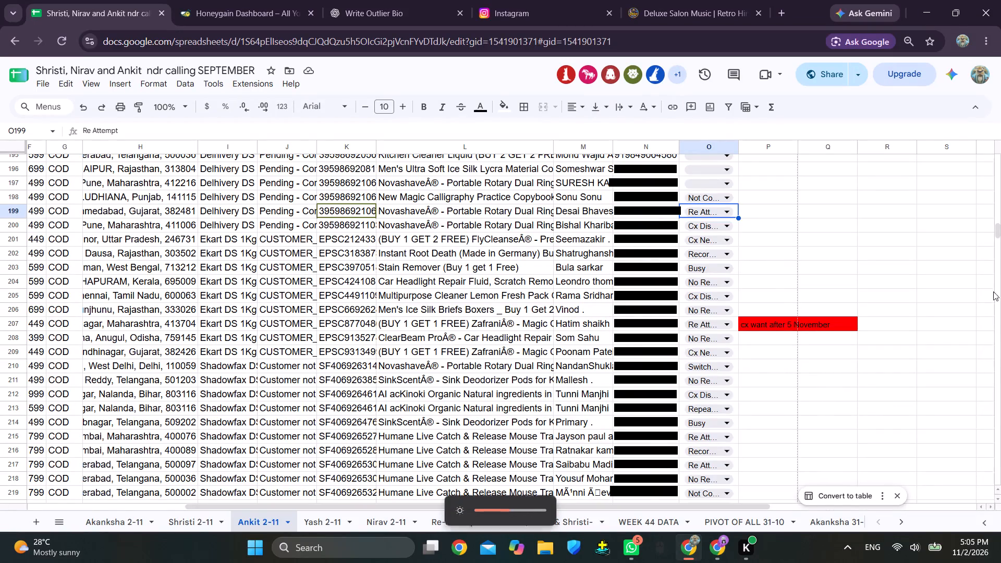
# Create a pivot table from the Remarks column O of the Ankit 2-11 sheet, placed on the same sheet at R5.
pyautogui.moveTo(998, 232); pyautogui.dragTo(1000, 165)
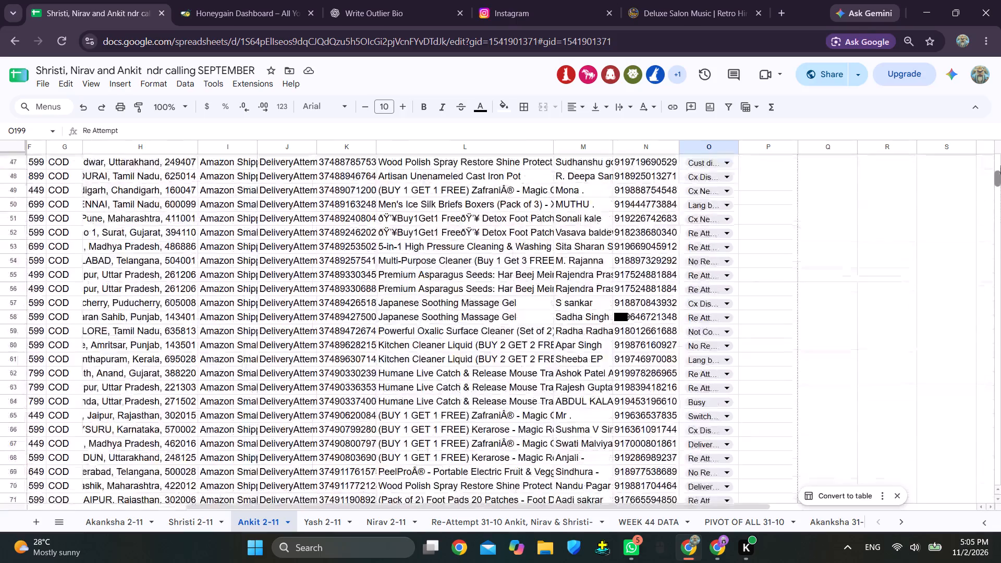
pyautogui.moveTo(1000, 165); pyautogui.dragTo(1000, 156)
pyautogui.click(698, 145)
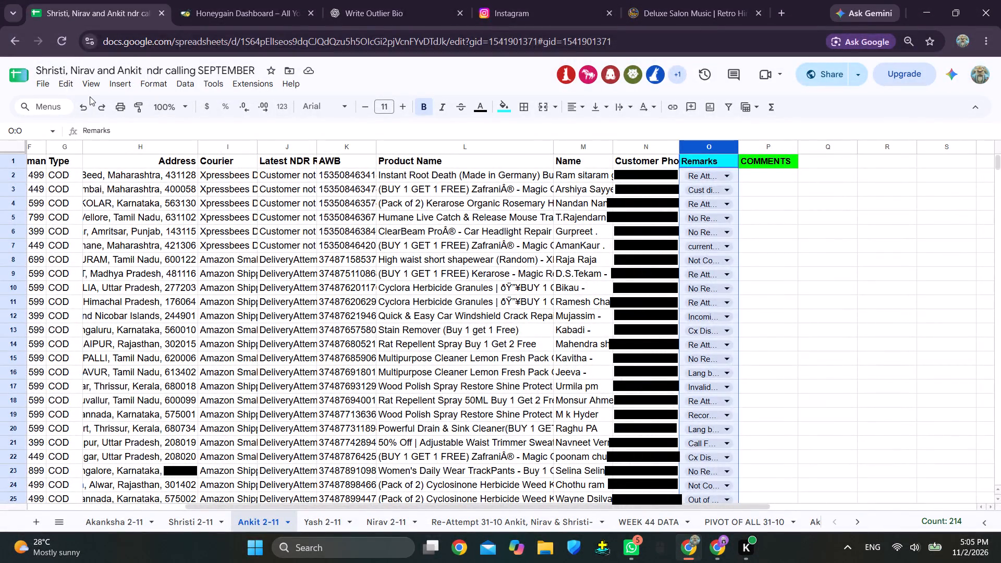
pyautogui.click(121, 87)
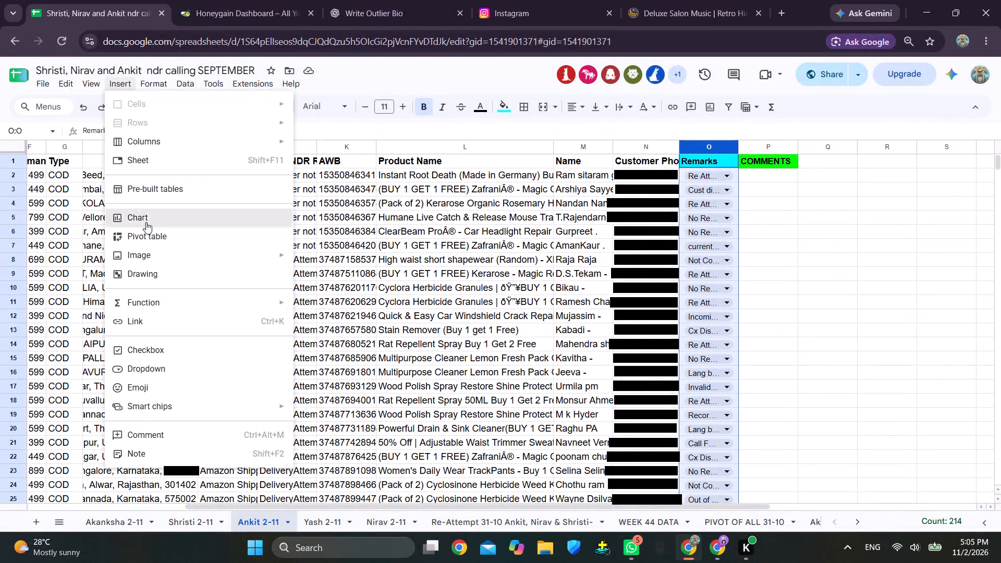
pyautogui.click(172, 237)
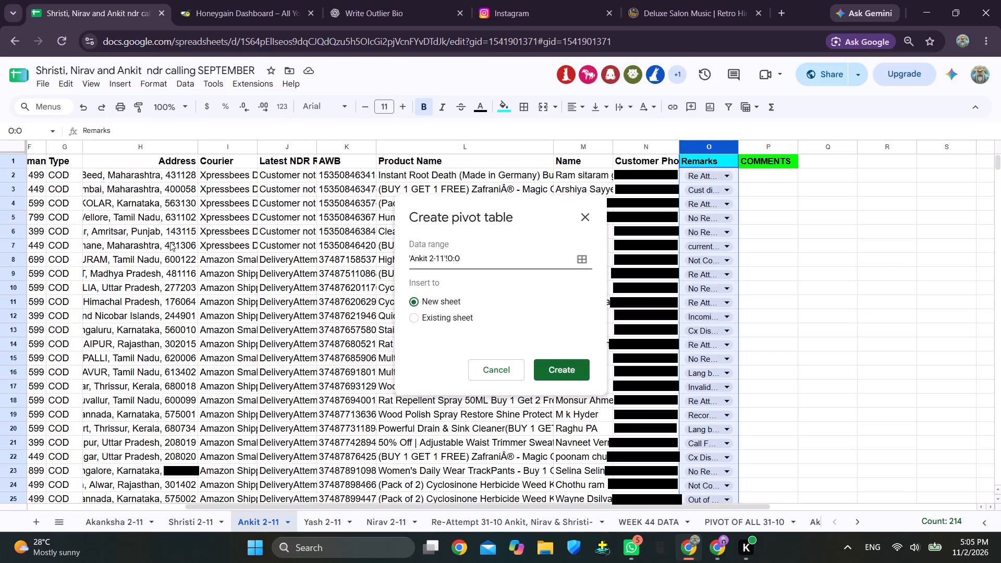
pyautogui.click(449, 320)
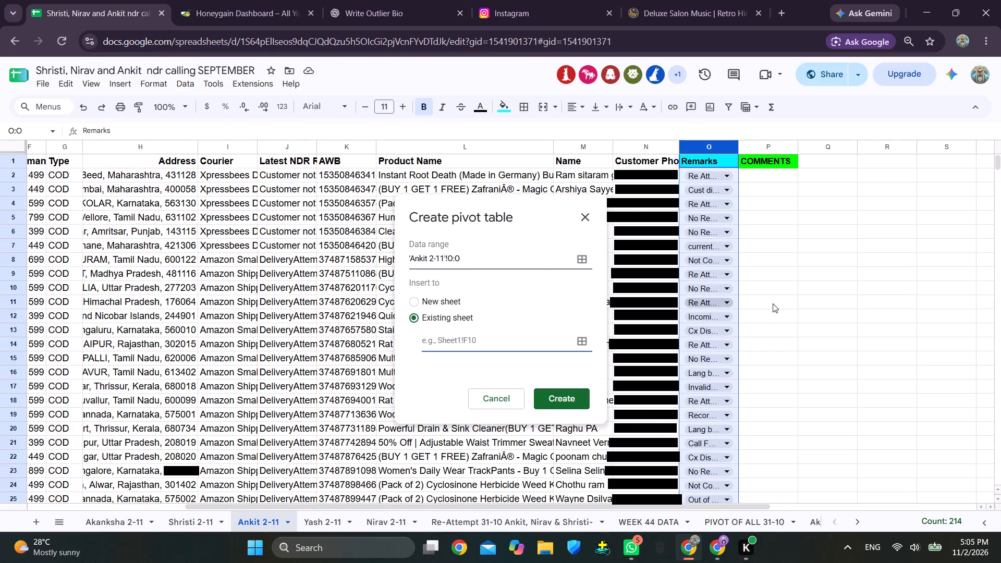
pyautogui.click(884, 222)
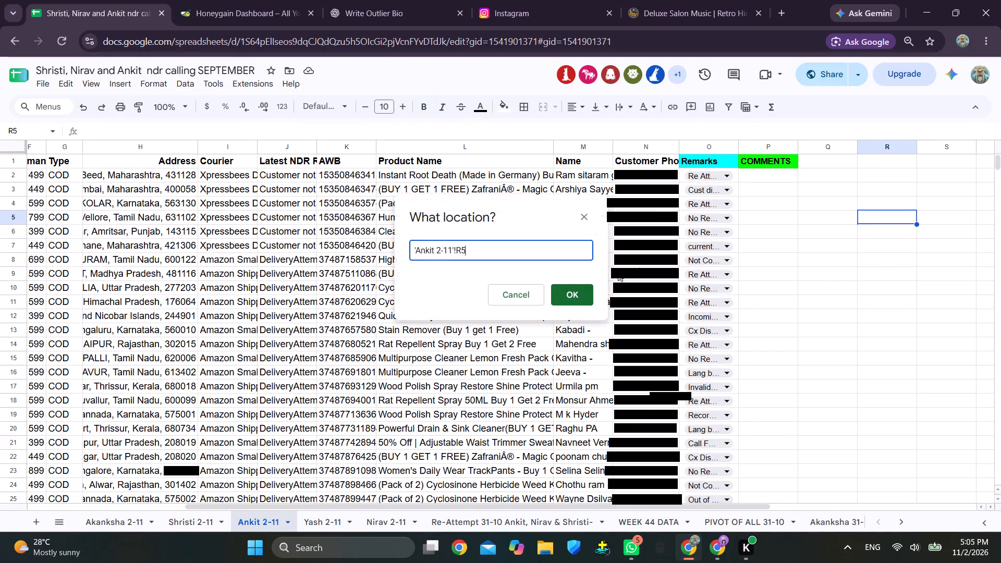
pyautogui.click(571, 292)
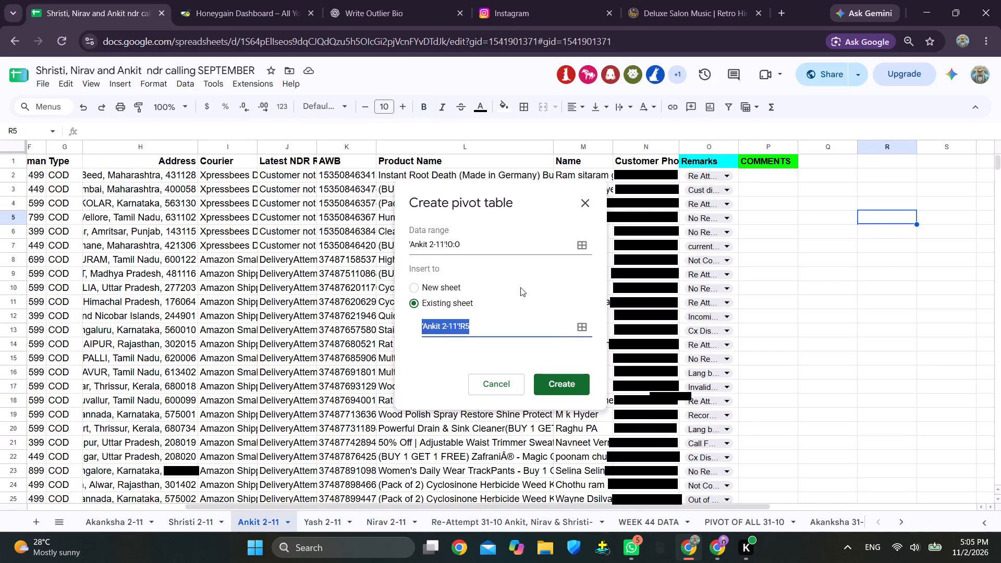
pyautogui.click(561, 382)
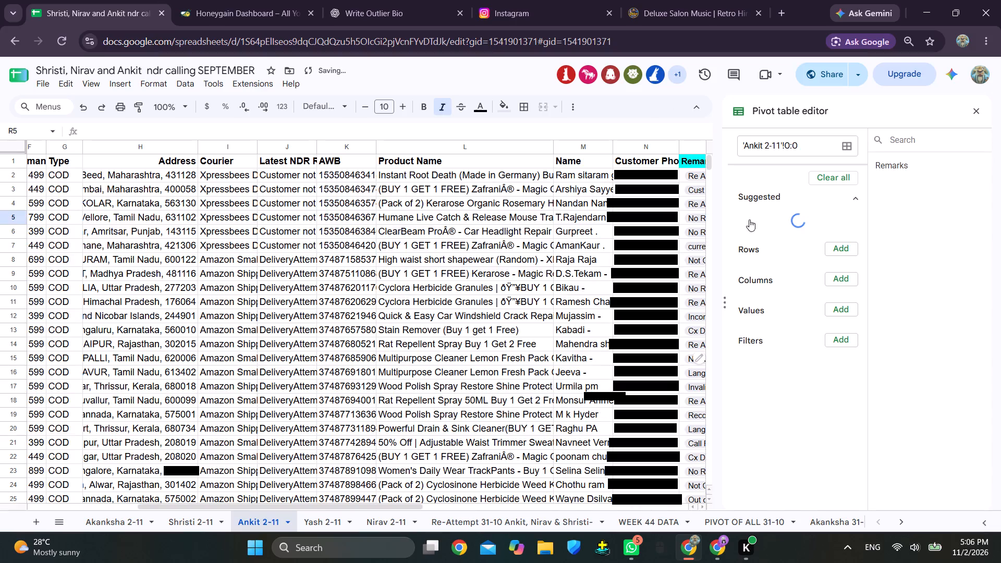
# Apply the suggested count of Remarks for each remark to the pivot table and close its editor.
pyautogui.click(747, 224)
pyautogui.click(980, 110)
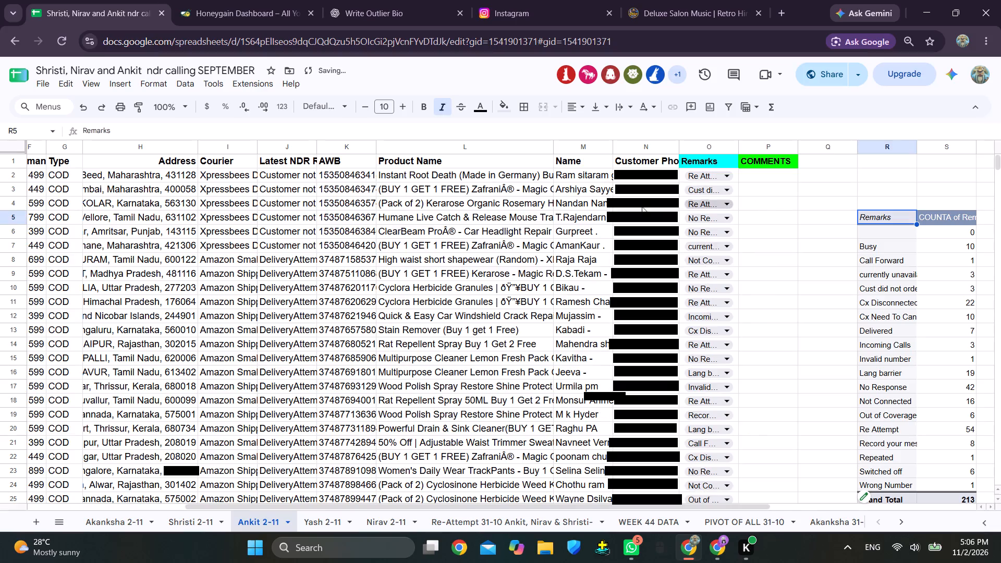
# Replace the pivot table's Remarks header in R5 with Ankit.
pyautogui.doubleClick(101, 132)
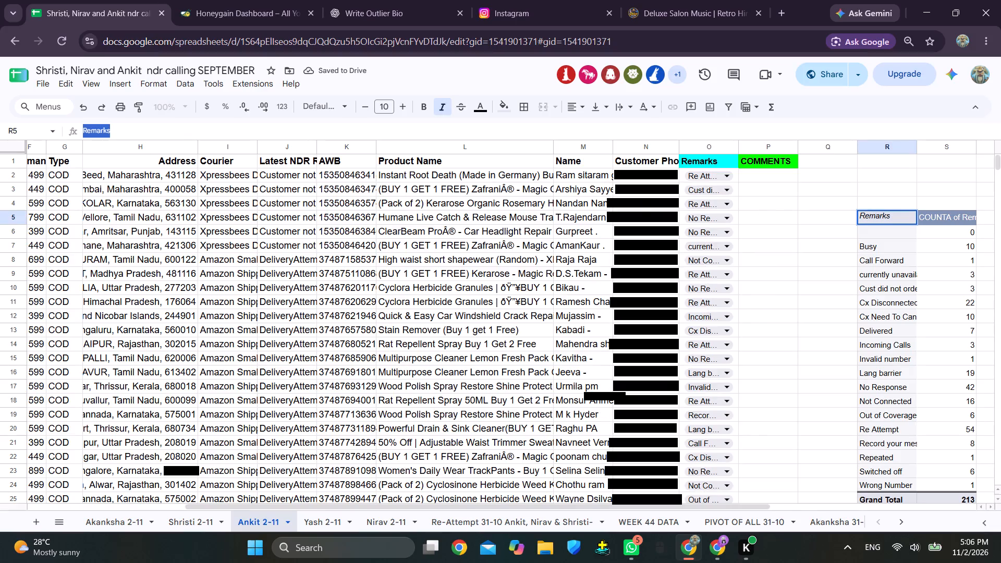
pyautogui.write('Ankit')
pyautogui.press('space')
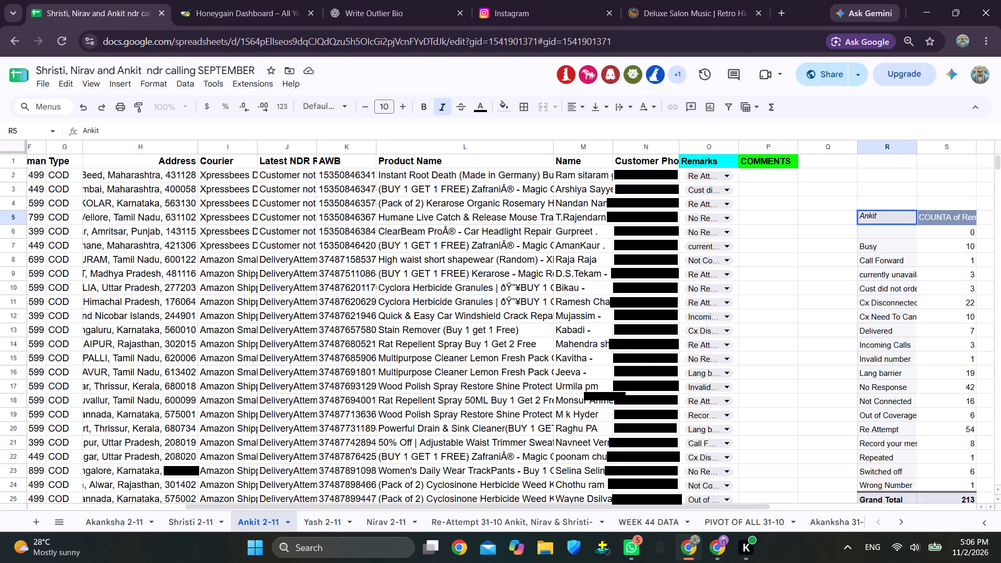
pyautogui.hscroll(-1, 789, 259)
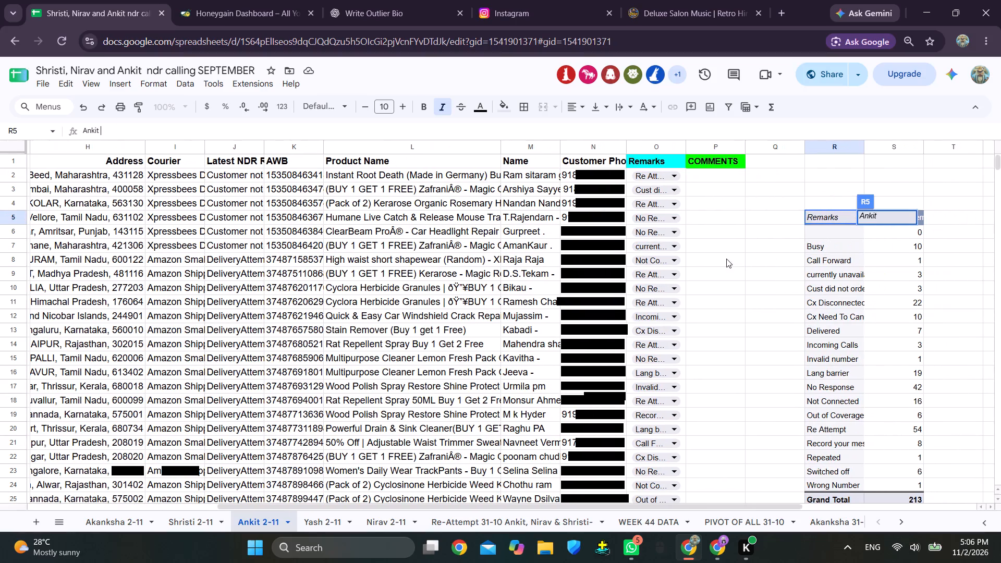
pyautogui.click(727, 259)
# Widen columns R and S so the pivot table's remark labels and count header fit fully.
pyautogui.moveTo(864, 144); pyautogui.dragTo(879, 148)
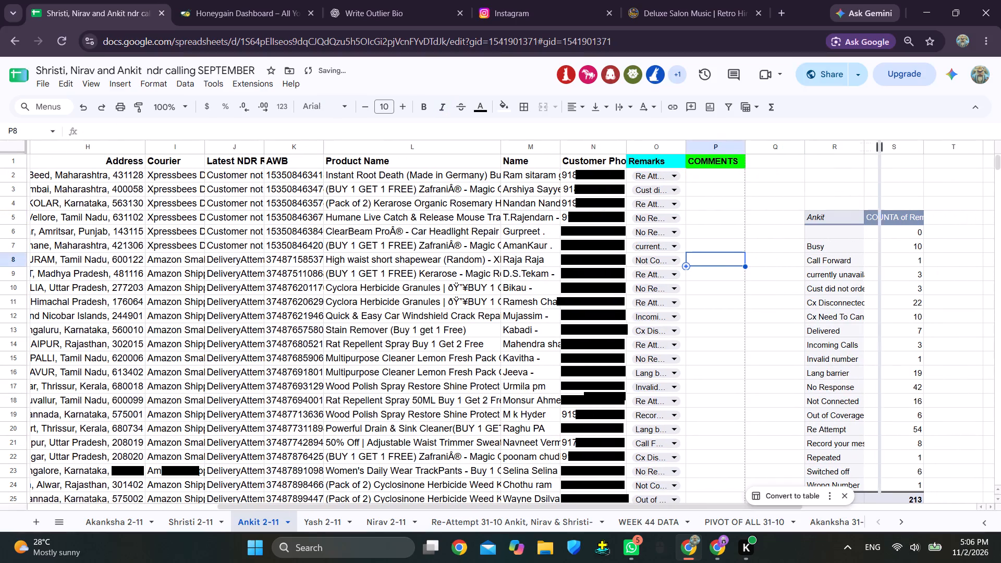
pyautogui.moveTo(879, 148); pyautogui.dragTo(887, 148)
pyautogui.moveTo(946, 146); pyautogui.dragTo(970, 152)
pyautogui.scroll(-1, 767, 222)
pyautogui.scroll(1, 760, 225)
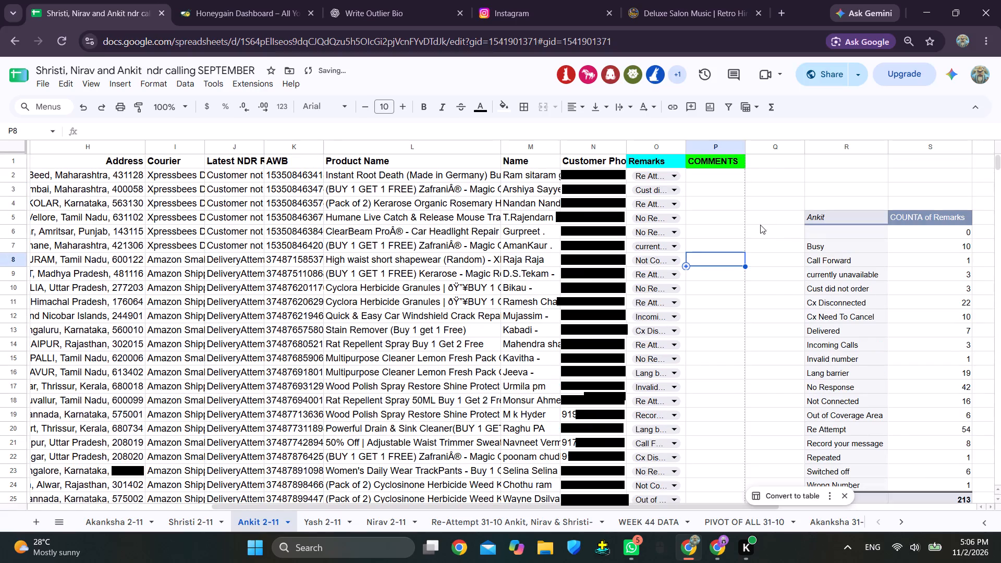
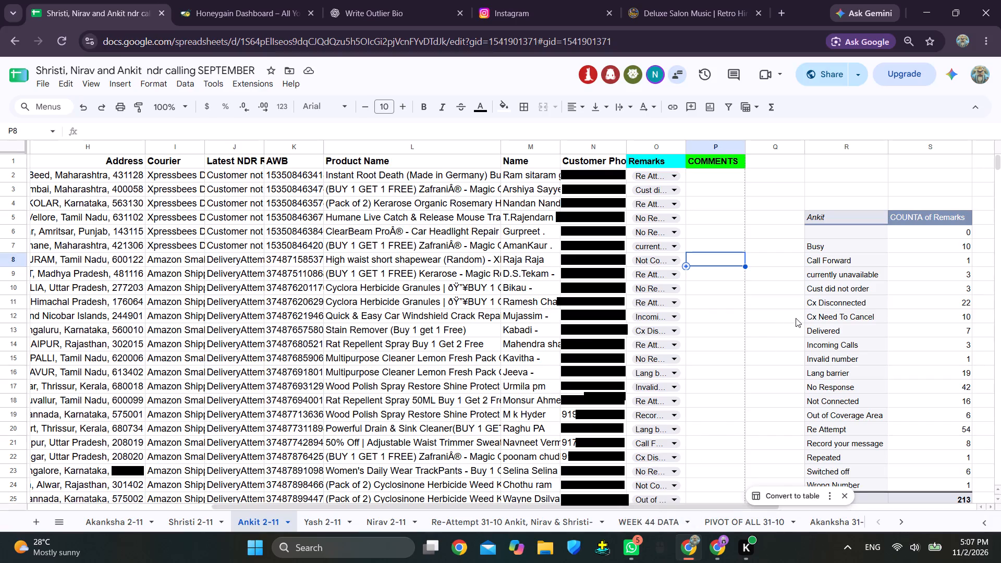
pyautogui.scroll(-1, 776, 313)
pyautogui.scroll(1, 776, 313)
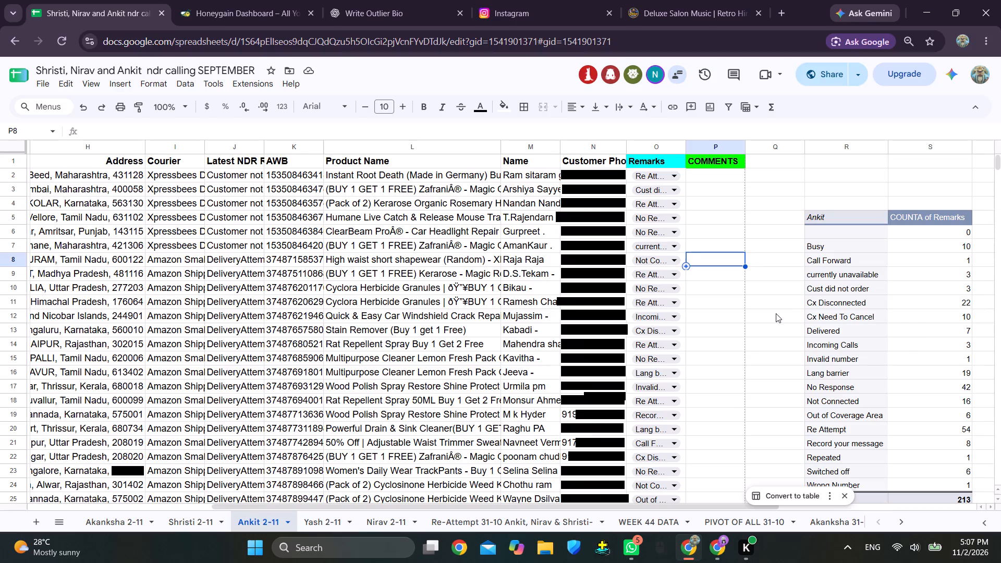
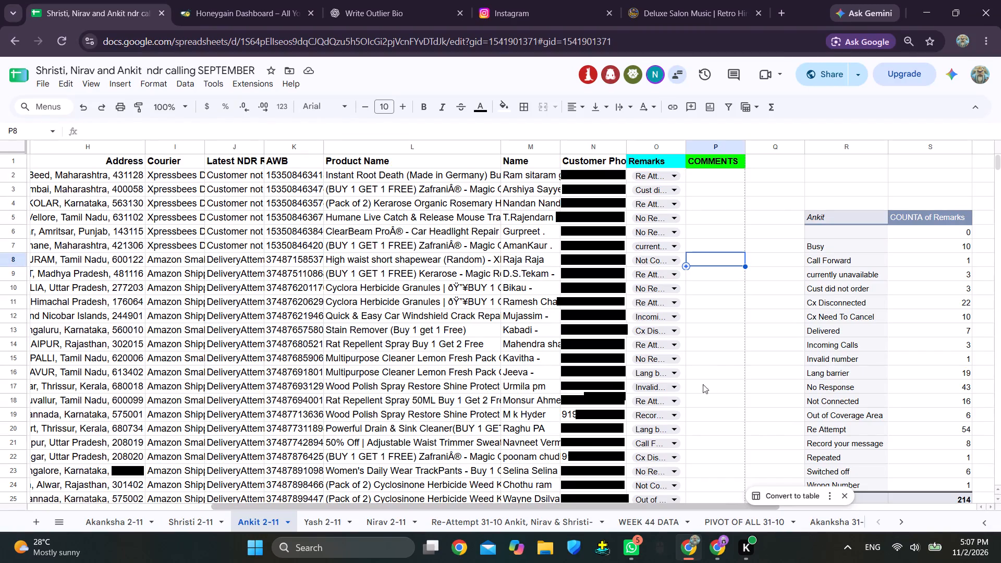
# Review the call remarks and comments on the Yash 2-11 sheet along with its remarks pivot table.
pyautogui.click(331, 526)
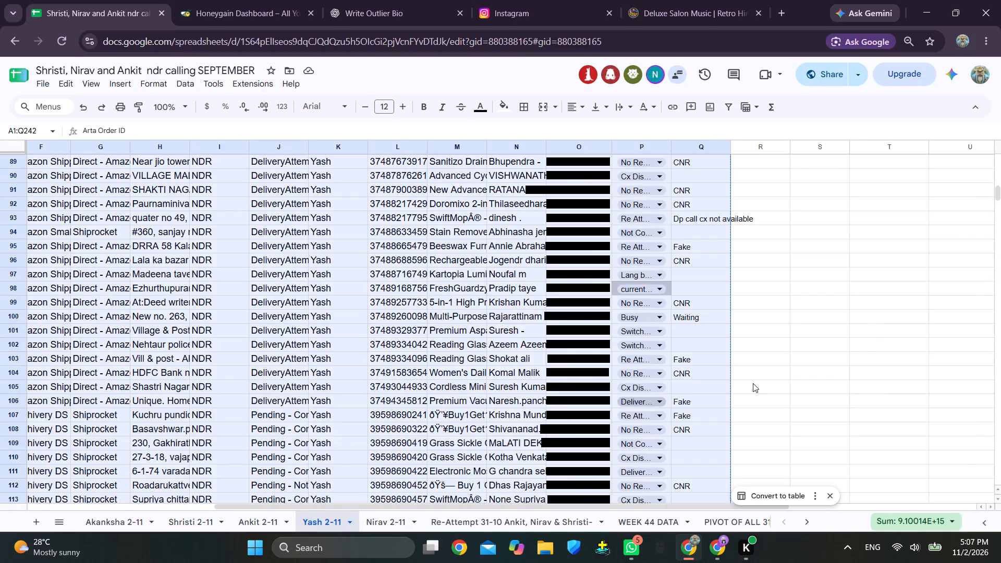
pyautogui.scroll(-19, 751, 385)
pyautogui.scroll(1, 732, 396)
pyautogui.scroll(-6, 732, 396)
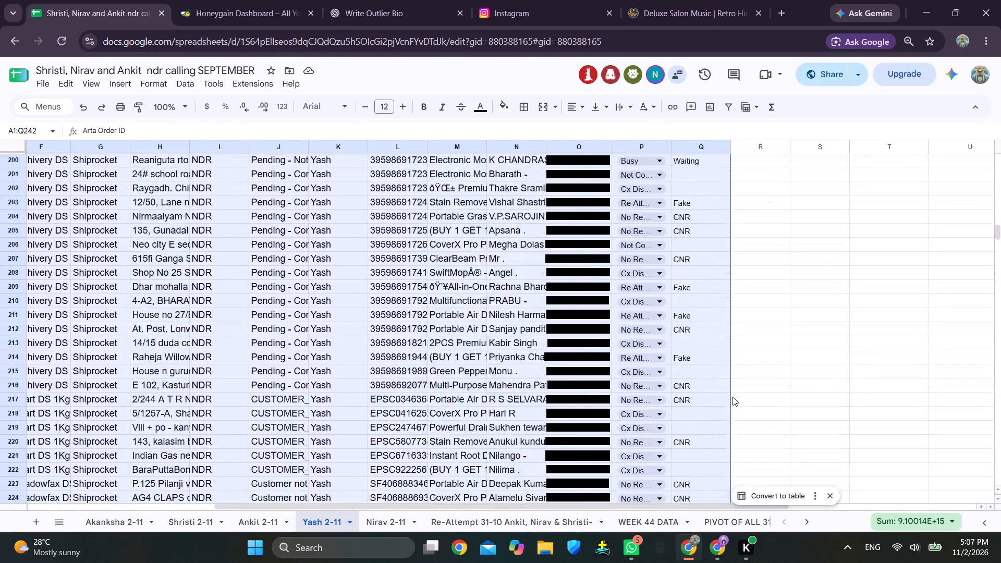
pyautogui.scroll(-6, 733, 397)
pyautogui.scroll(9, 679, 392)
pyautogui.scroll(-2, 683, 389)
pyautogui.scroll(1, 683, 389)
pyautogui.scroll(-1, 683, 389)
pyautogui.scroll(1, 683, 389)
pyautogui.scroll(-1, 683, 389)
pyautogui.scroll(19, 683, 389)
pyautogui.scroll(-1, 684, 388)
pyautogui.scroll(8, 684, 388)
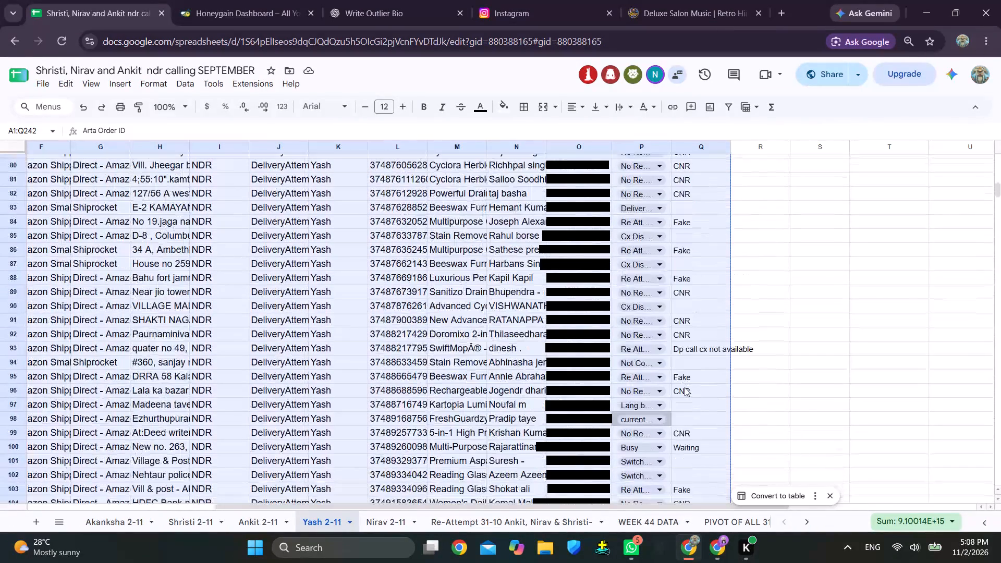
pyautogui.scroll(13, 685, 387)
pyautogui.scroll(-1, 685, 387)
pyautogui.scroll(1, 685, 387)
pyautogui.scroll(-1, 685, 387)
pyautogui.scroll(1, 685, 387)
pyautogui.scroll(-1, 685, 387)
pyautogui.scroll(1, 685, 387)
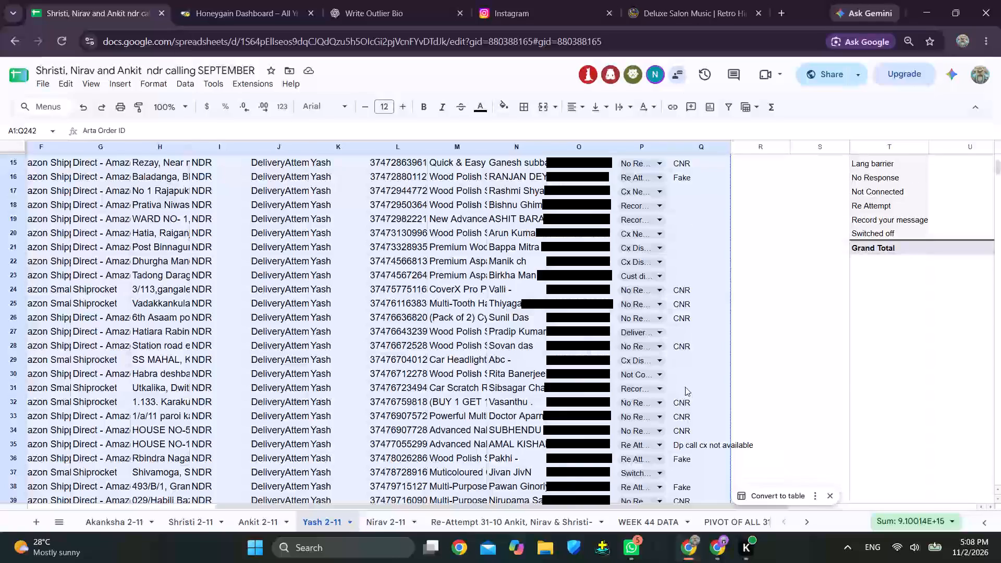
pyautogui.scroll(4, 685, 387)
pyautogui.moveTo(496, 508); pyautogui.dragTo(528, 507)
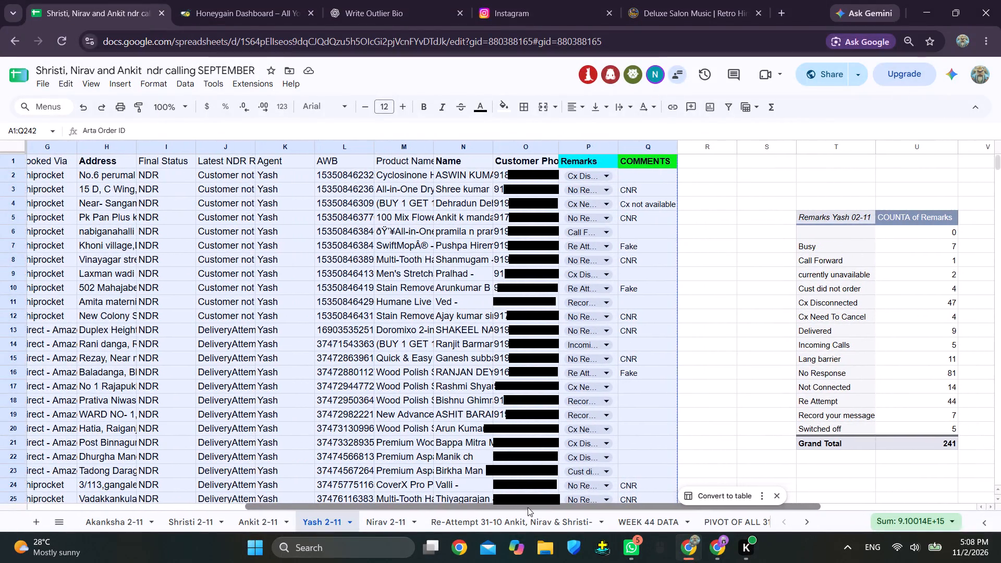
pyautogui.moveTo(528, 507); pyautogui.dragTo(530, 507)
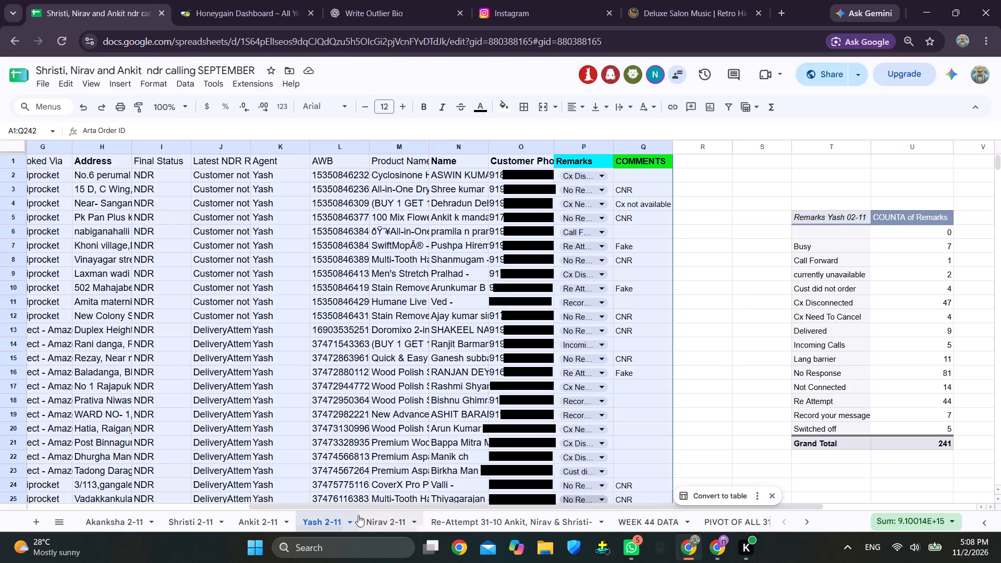
# Open the Shristi 2-11 sheet and check its remarks pivot table through to the grand total.
pyautogui.click(193, 524)
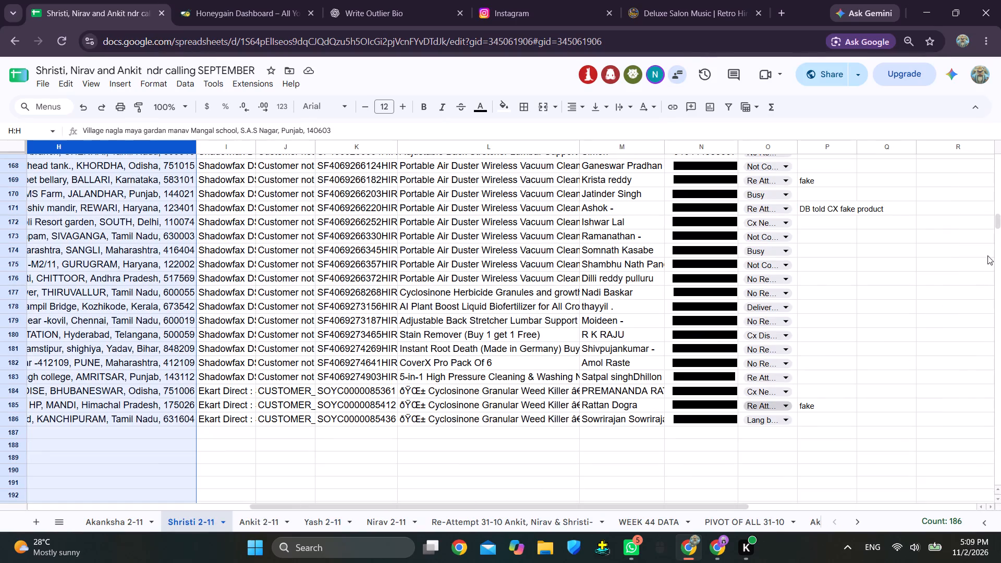
pyautogui.moveTo(996, 222); pyautogui.dragTo(1000, 197)
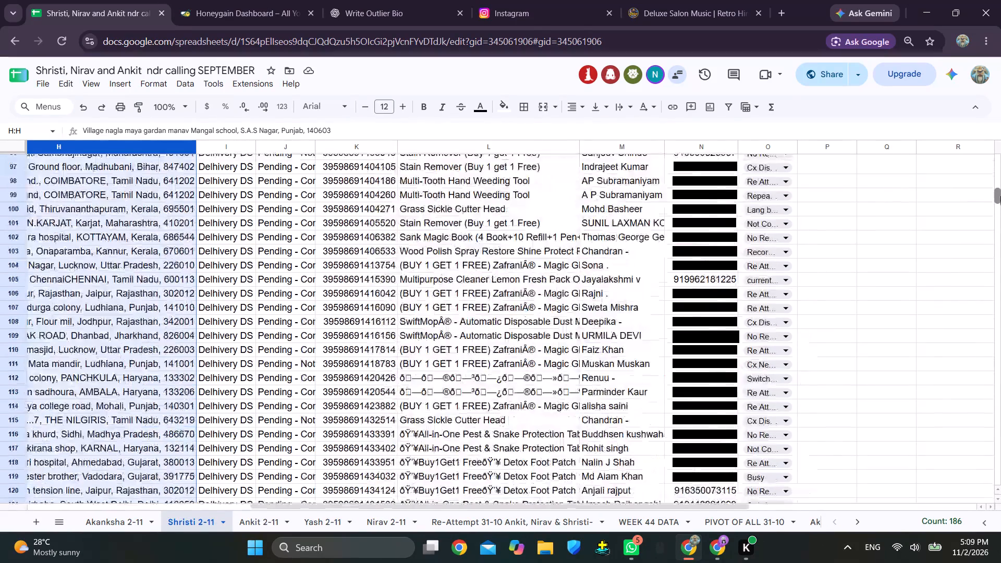
pyautogui.moveTo(1000, 197); pyautogui.dragTo(1000, 165)
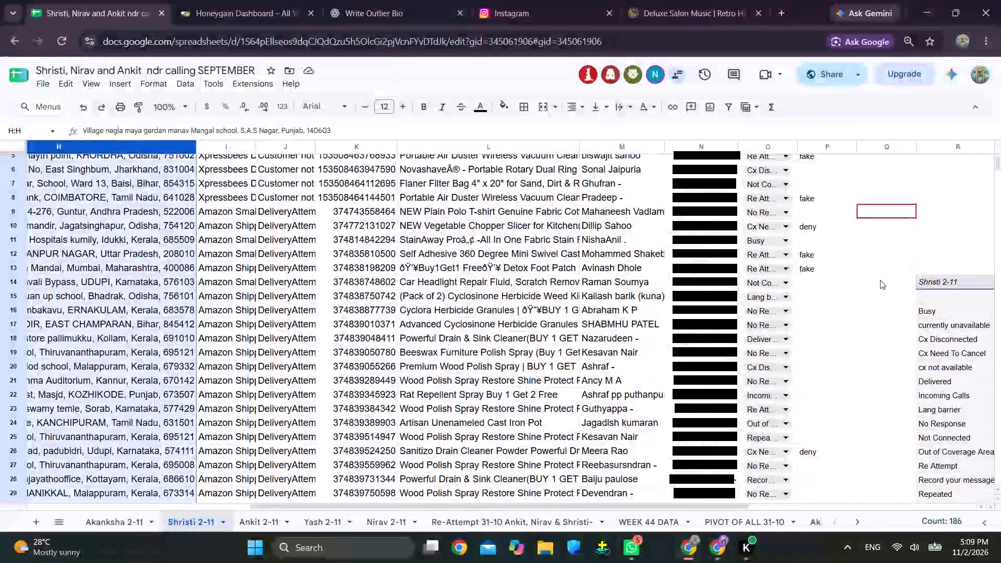
pyautogui.moveTo(552, 508); pyautogui.dragTo(642, 515)
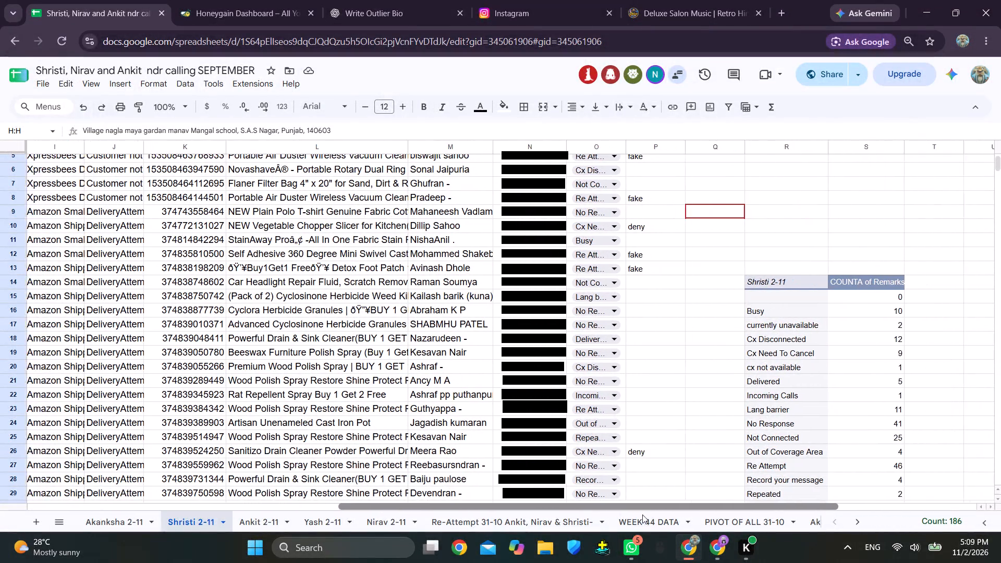
pyautogui.moveTo(642, 515); pyautogui.dragTo(655, 517)
pyautogui.scroll(-1, 918, 366)
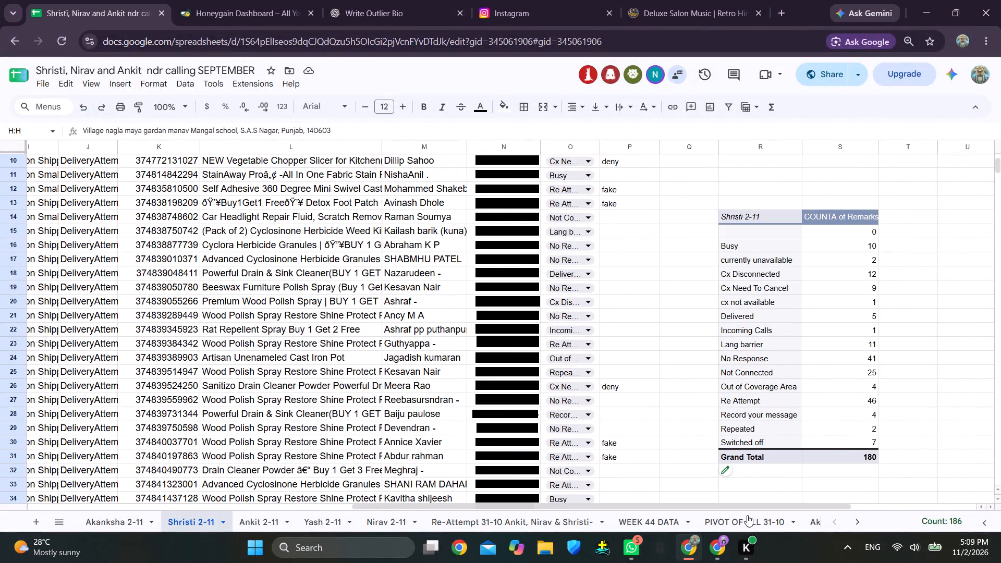
# Switch to the other browser window and check the Shristi 2-11 call rows and remarks pivot table there.
pyautogui.click(723, 552)
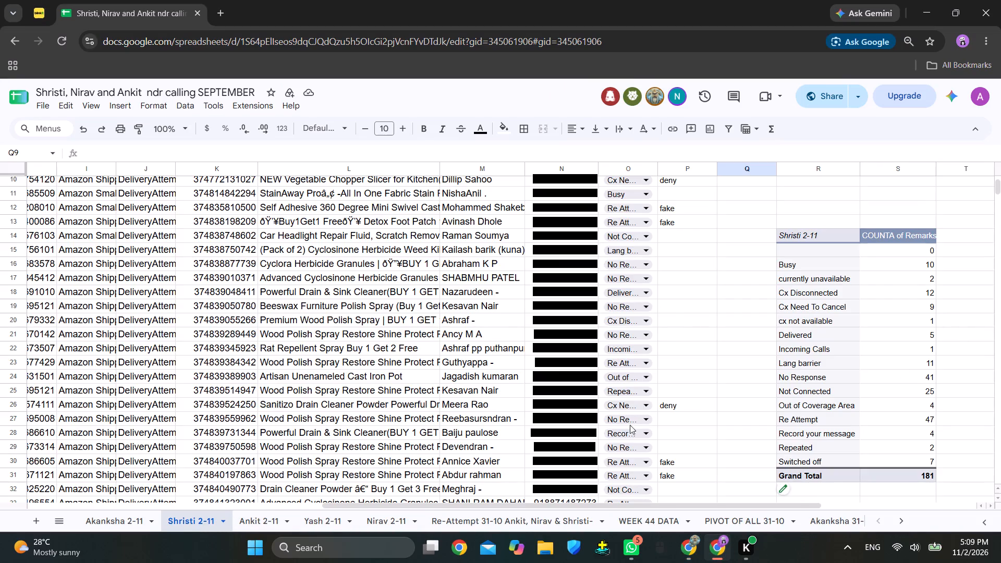
pyautogui.scroll(4, 870, 275)
pyautogui.scroll(-3, 880, 275)
pyautogui.scroll(-7, 927, 325)
pyautogui.scroll(1, 944, 362)
pyautogui.scroll(-1, 944, 362)
pyautogui.scroll(1, 936, 383)
pyautogui.scroll(-19, 936, 385)
pyautogui.scroll(1, 943, 396)
pyautogui.scroll(-11, 943, 397)
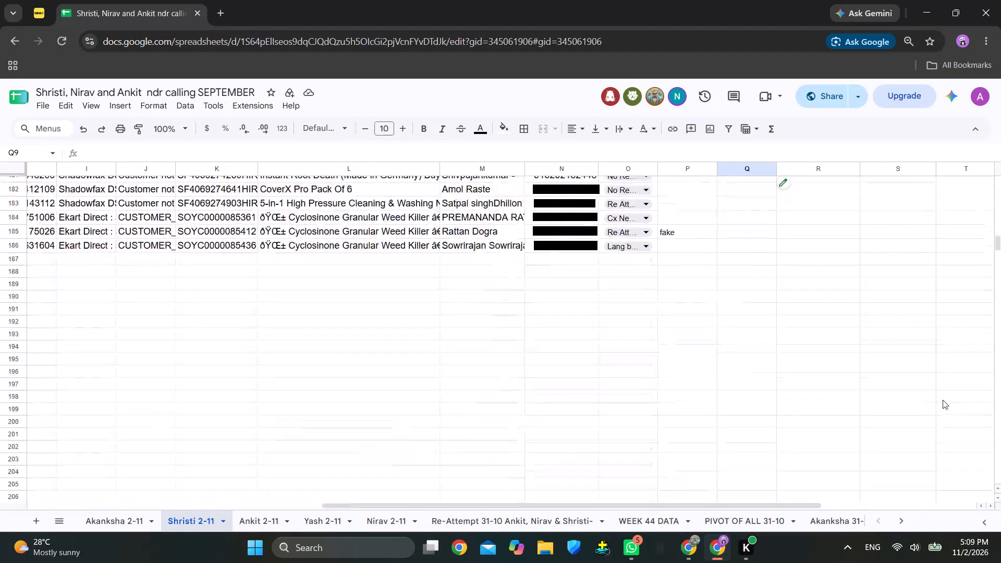
pyautogui.scroll(-19, 943, 400)
pyautogui.click(969, 471)
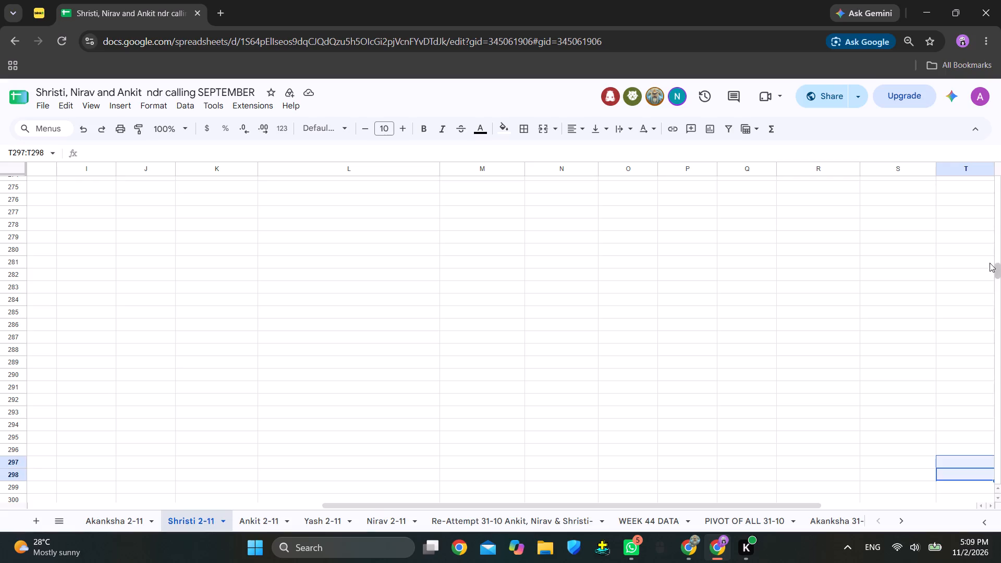
pyautogui.click(965, 475)
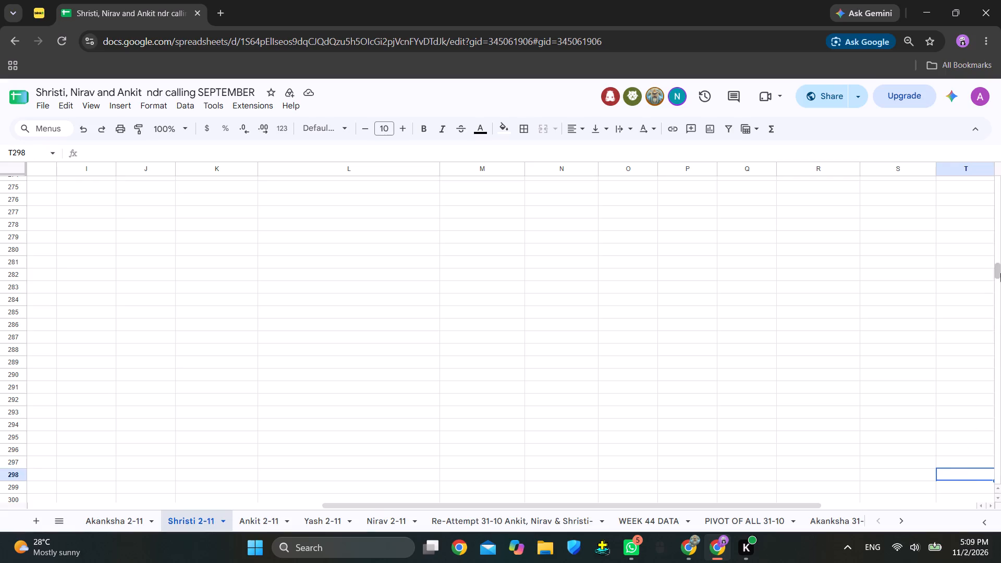
pyautogui.moveTo(998, 270); pyautogui.dragTo(1000, 182)
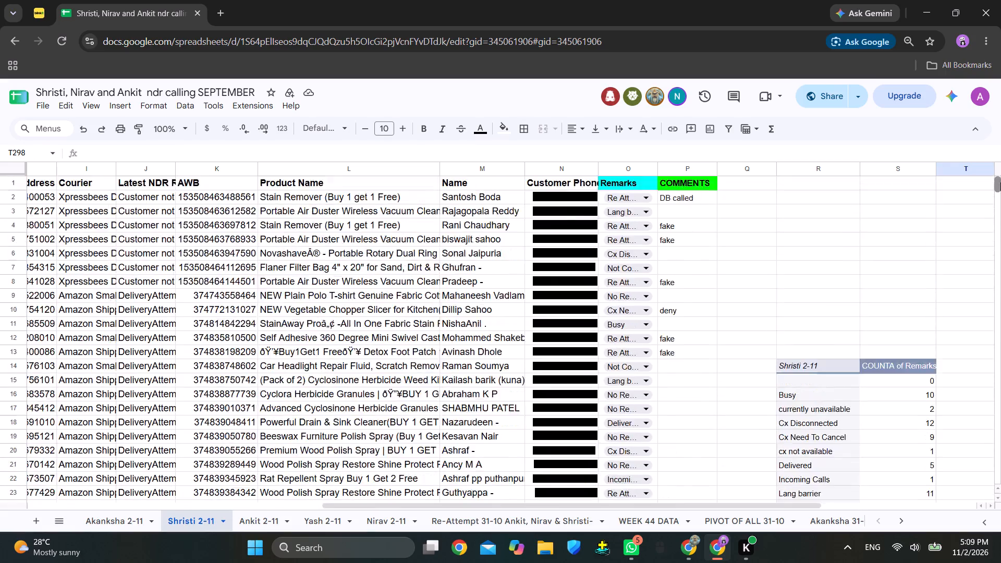
pyautogui.moveTo(1000, 182); pyautogui.dragTo(1000, 187)
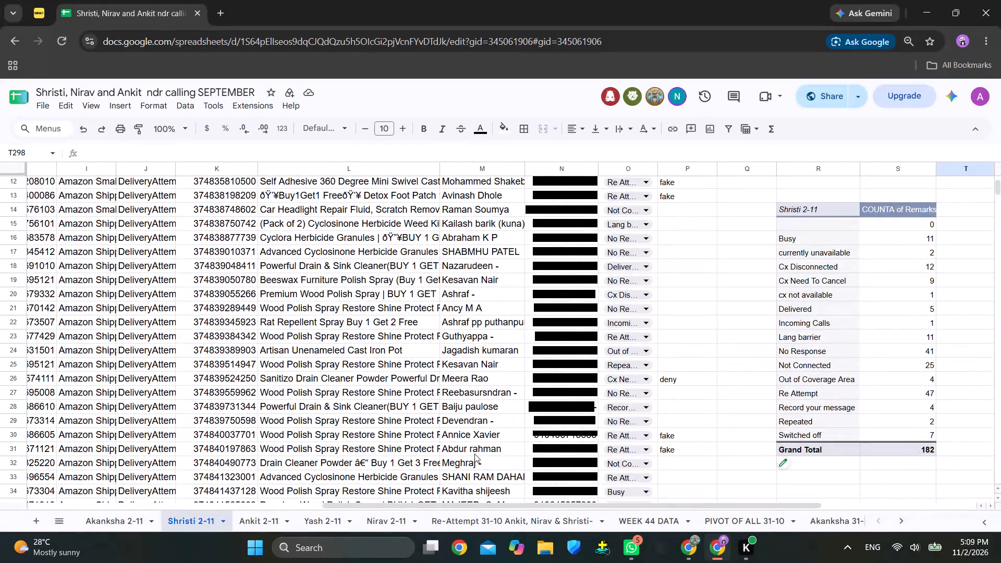
# Return to the first browser window and review the Shristi 2-11 remarks down to the last data row.
pyautogui.click(693, 550)
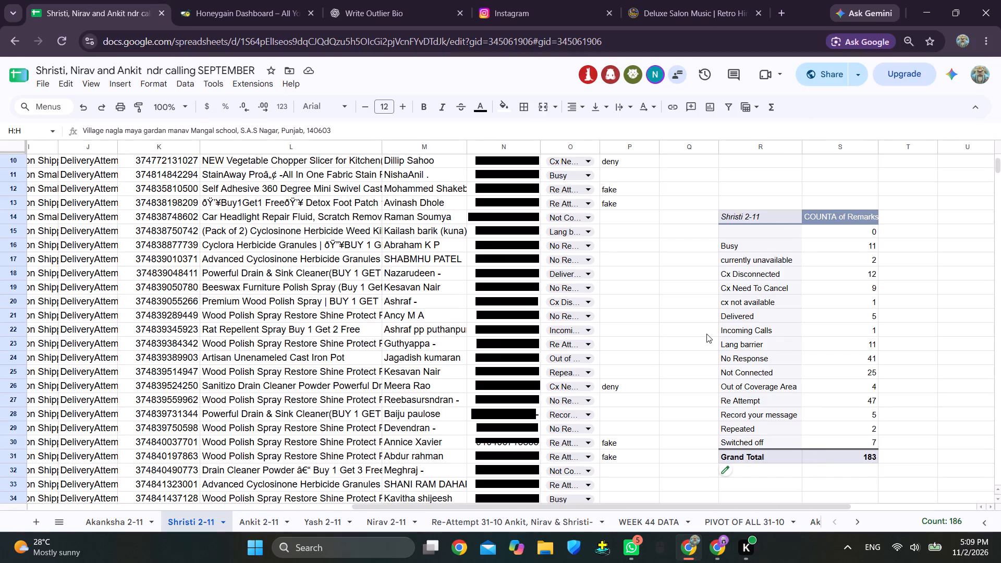
pyautogui.scroll(-15, 653, 305)
pyautogui.scroll(1, 660, 323)
pyautogui.scroll(-10, 660, 323)
pyautogui.scroll(-11, 663, 321)
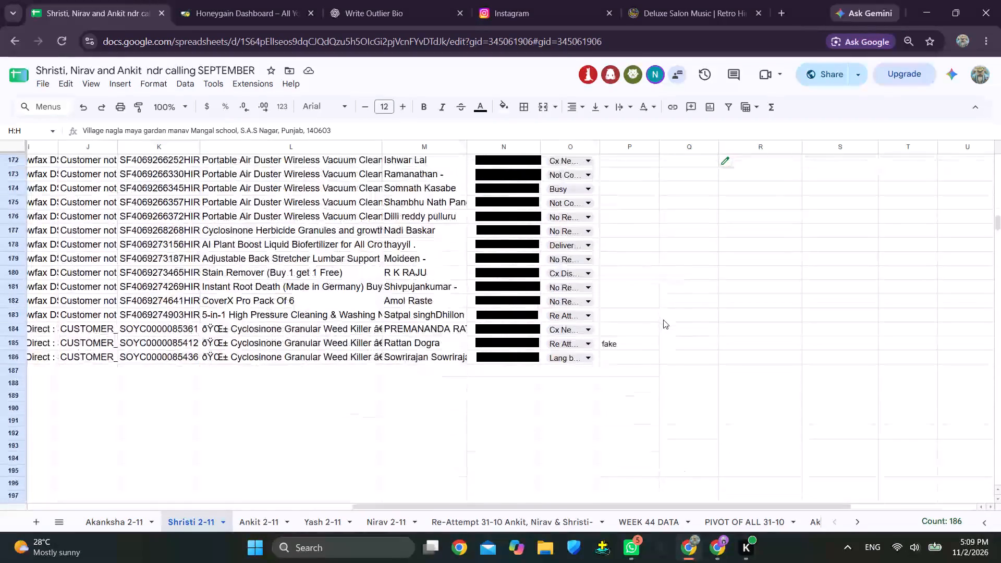
pyautogui.scroll(15, 663, 320)
pyautogui.scroll(2, 713, 297)
pyautogui.scroll(-1, 713, 297)
pyautogui.scroll(1, 713, 297)
pyautogui.scroll(-1, 713, 297)
pyautogui.scroll(1, 713, 297)
pyautogui.scroll(-1, 714, 297)
pyautogui.scroll(5, 714, 297)
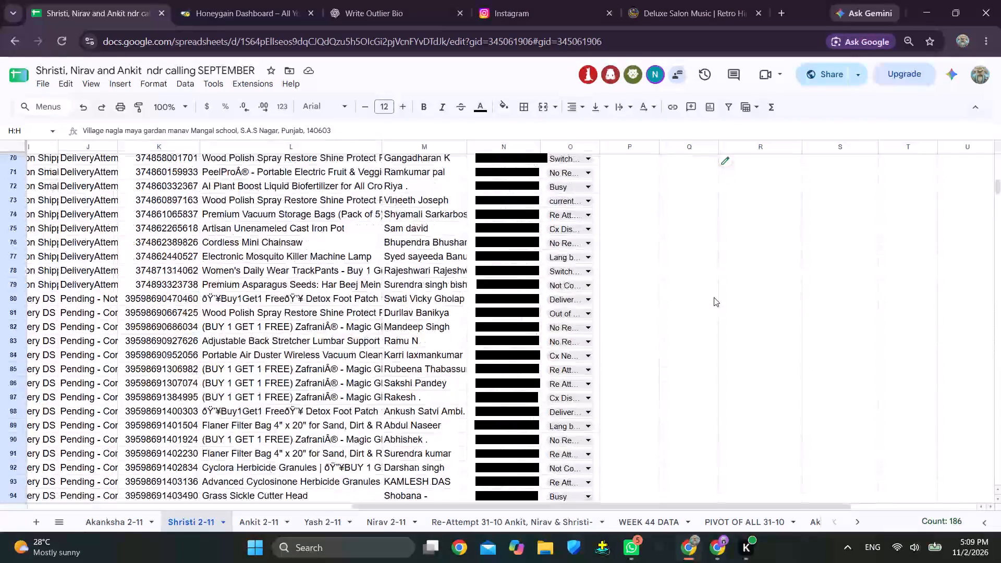
pyautogui.scroll(14, 714, 297)
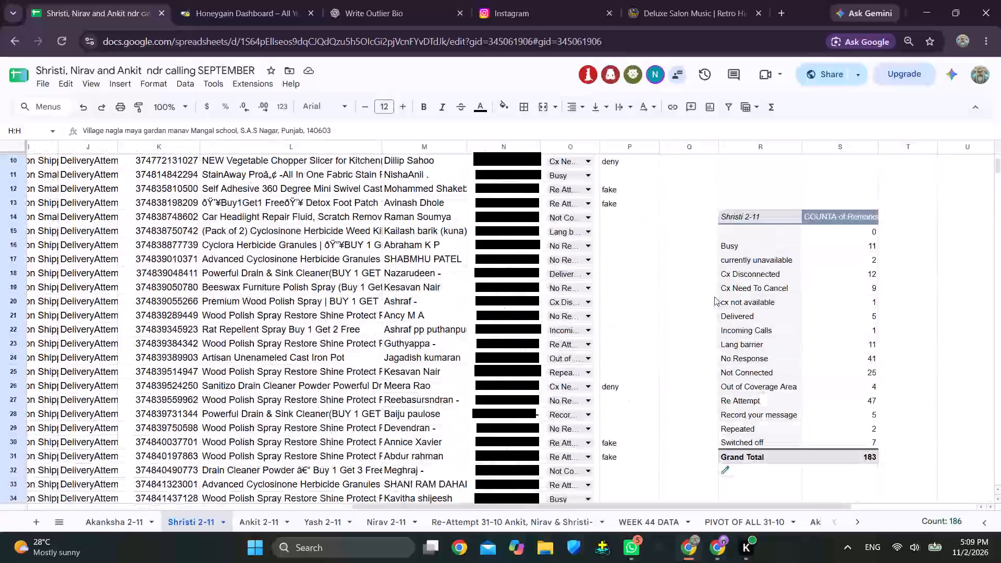
# Examine the Remarks column on the Shristi 2-11 sheet for calls left without a remark, ending at the pivot table.
pyautogui.scroll(-10, 712, 280)
pyautogui.scroll(1, 715, 252)
pyautogui.scroll(-2, 715, 252)
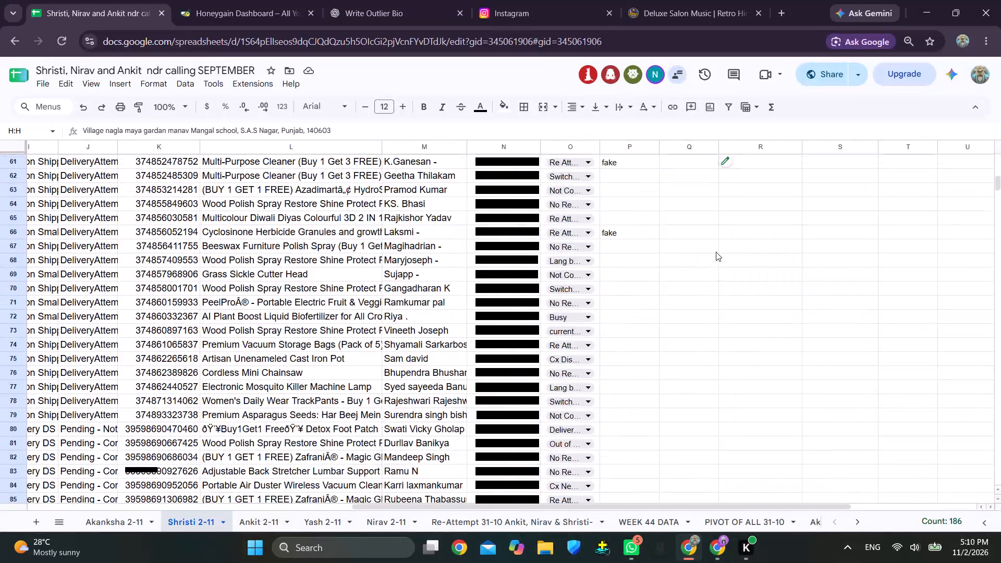
pyautogui.scroll(-14, 716, 252)
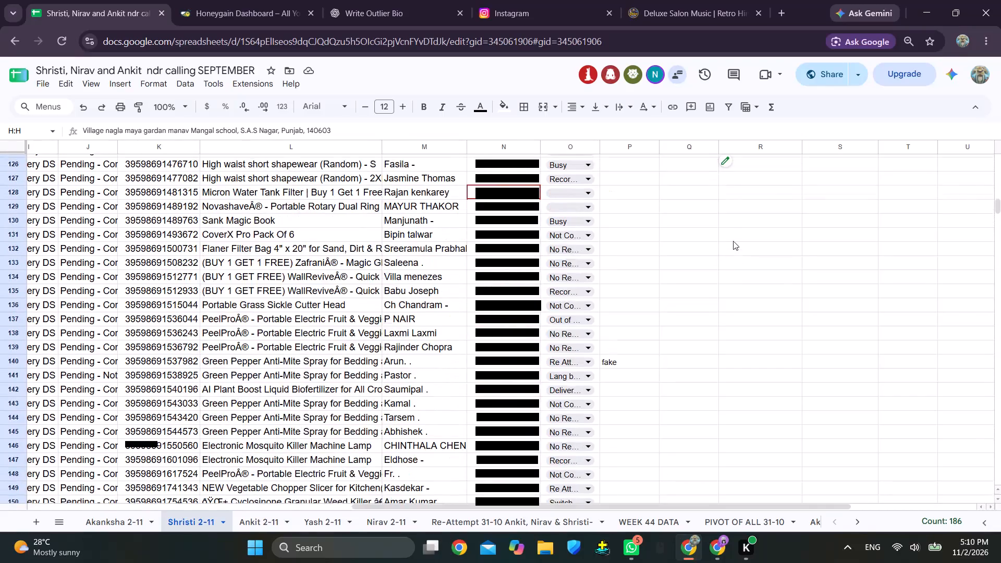
pyautogui.scroll(-2, 733, 241)
pyautogui.scroll(3, 733, 240)
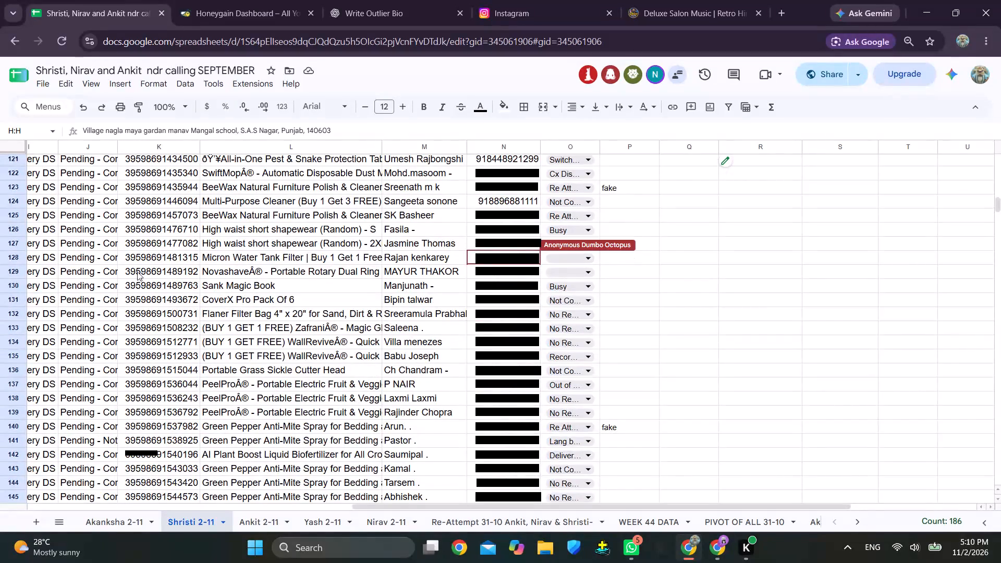
pyautogui.scroll(-8, 590, 271)
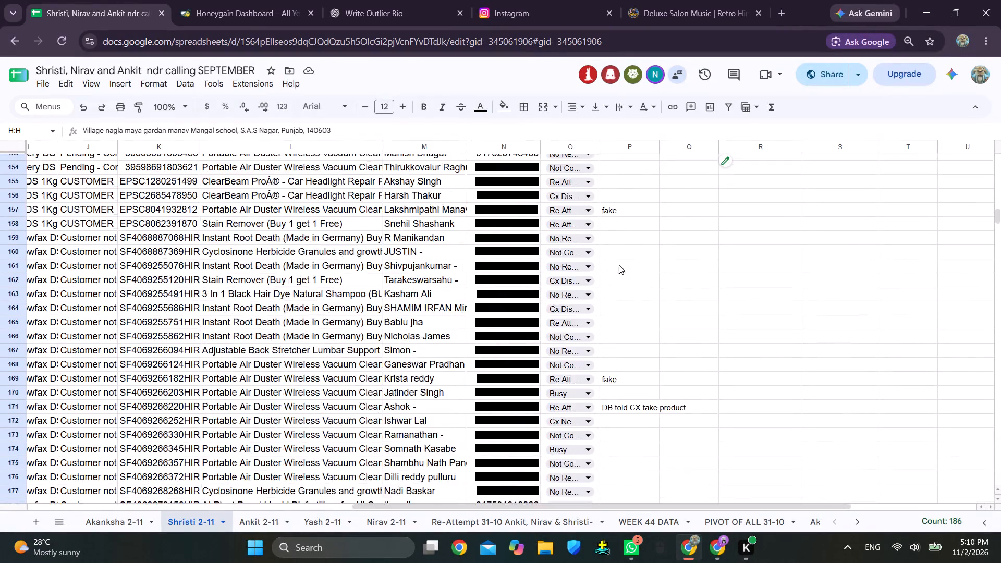
pyautogui.scroll(-3, 619, 265)
pyautogui.scroll(1, 766, 281)
pyautogui.scroll(-1, 778, 283)
pyautogui.scroll(9, 785, 284)
pyautogui.scroll(-1, 836, 284)
pyautogui.scroll(1, 837, 281)
pyautogui.scroll(-1, 837, 281)
pyautogui.scroll(8, 837, 281)
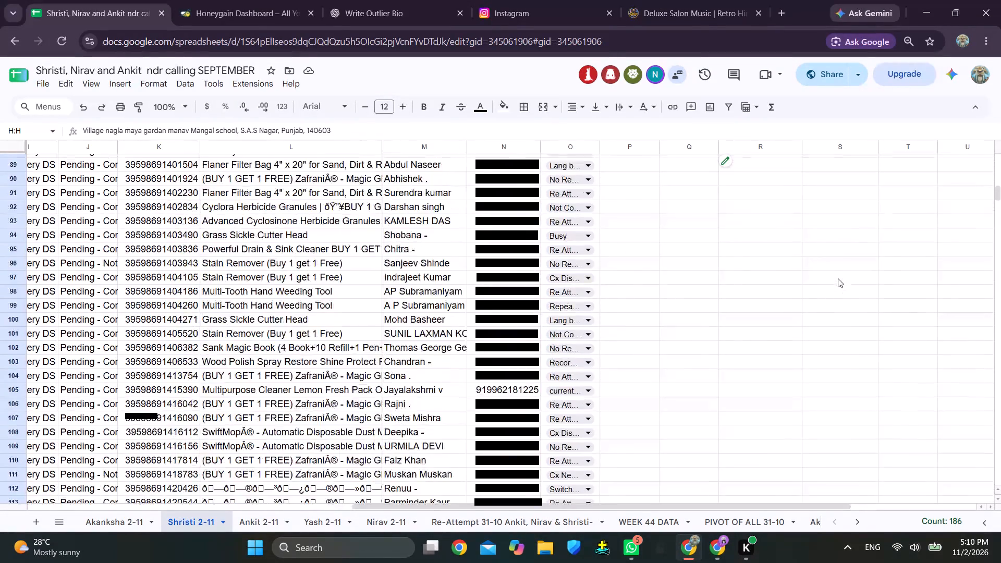
pyautogui.scroll(10, 838, 278)
pyautogui.scroll(-1, 838, 274)
pyautogui.scroll(10, 838, 274)
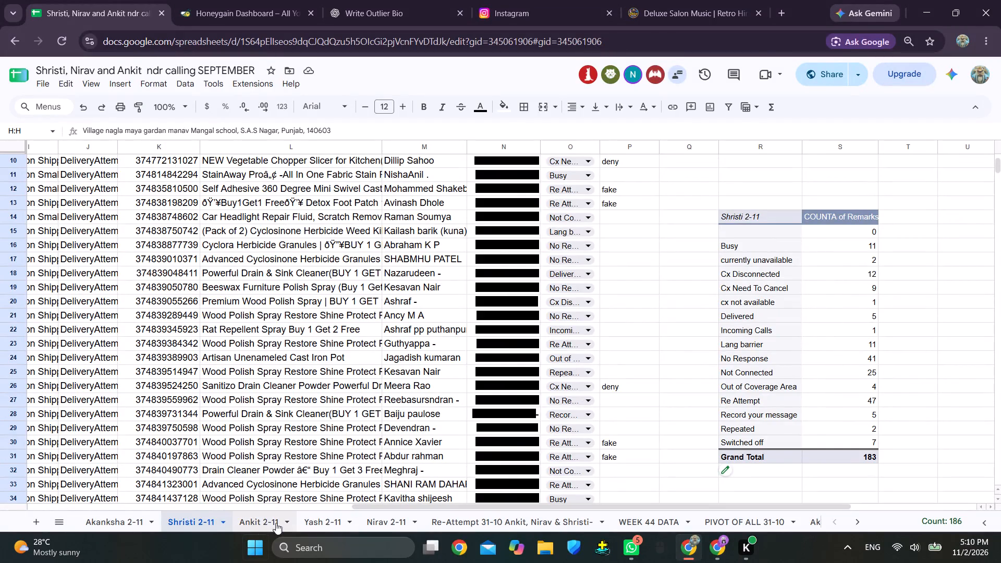
# Open the Ankit 2-11 sheet and check its remarks pivot table through to the grand total.
pyautogui.click(261, 523)
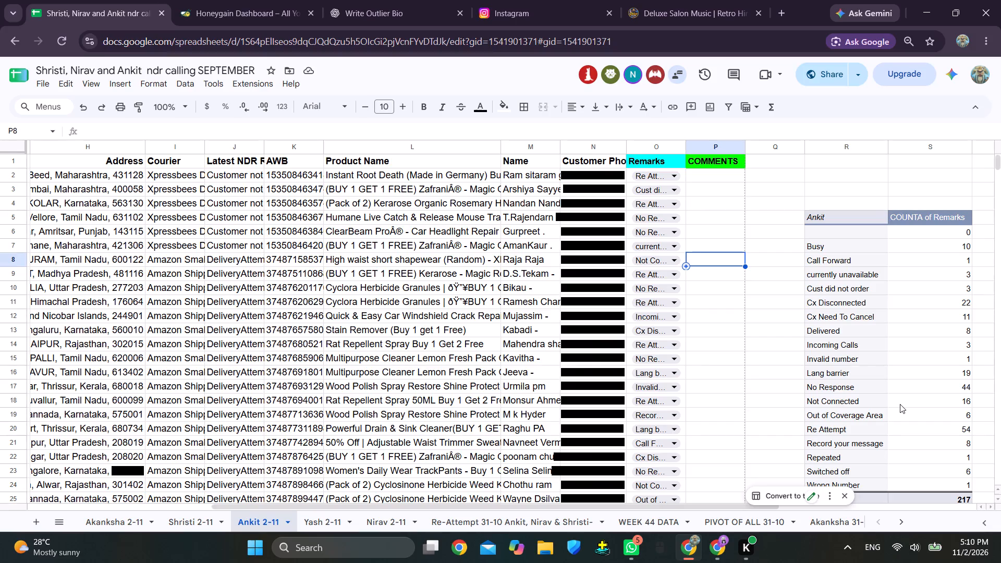
pyautogui.scroll(-1, 919, 300)
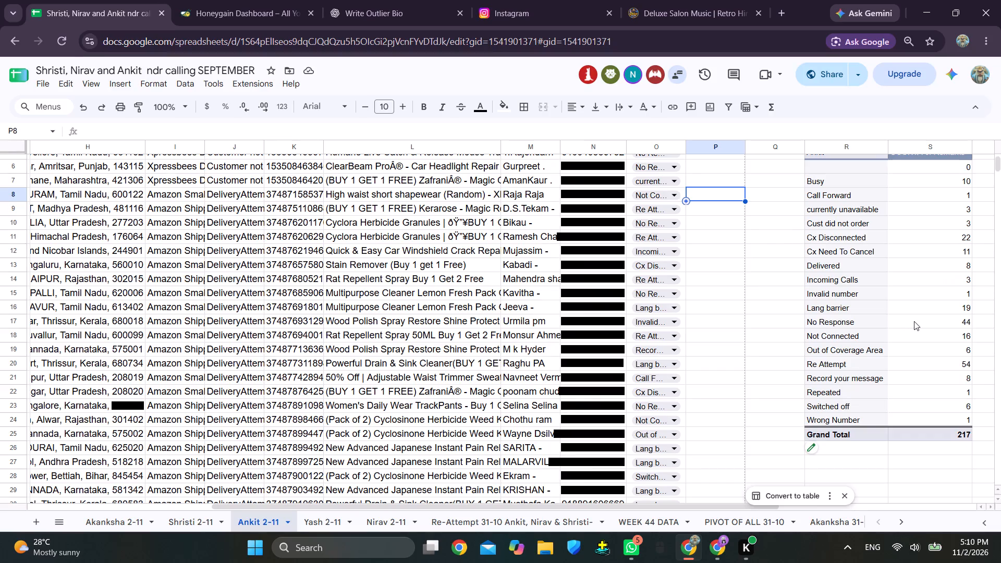
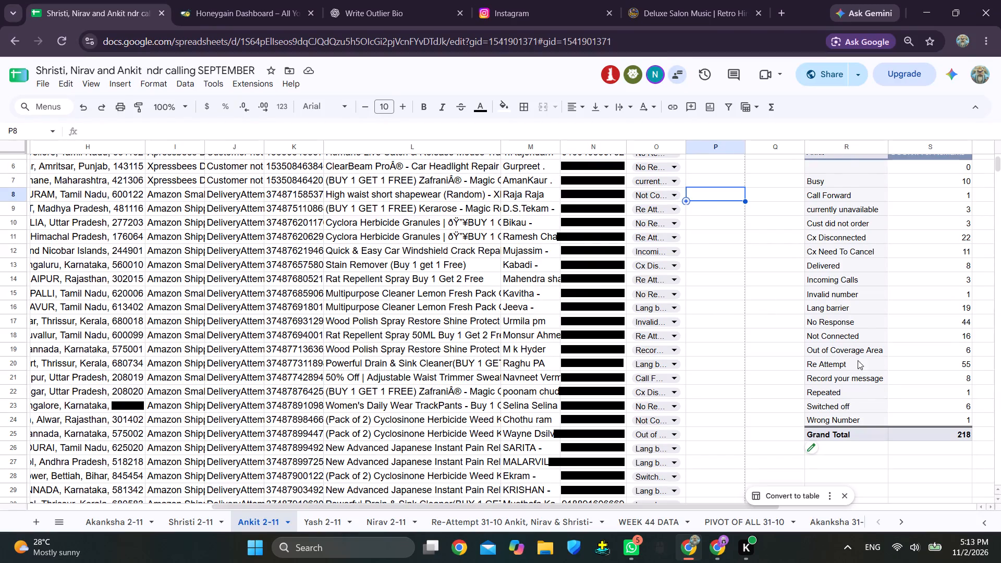
# Examine the remarks pivot table on the Ankit 2-11 sheet from its header row to the grand total.
pyautogui.scroll(-1, 770, 346)
pyautogui.scroll(1, 780, 349)
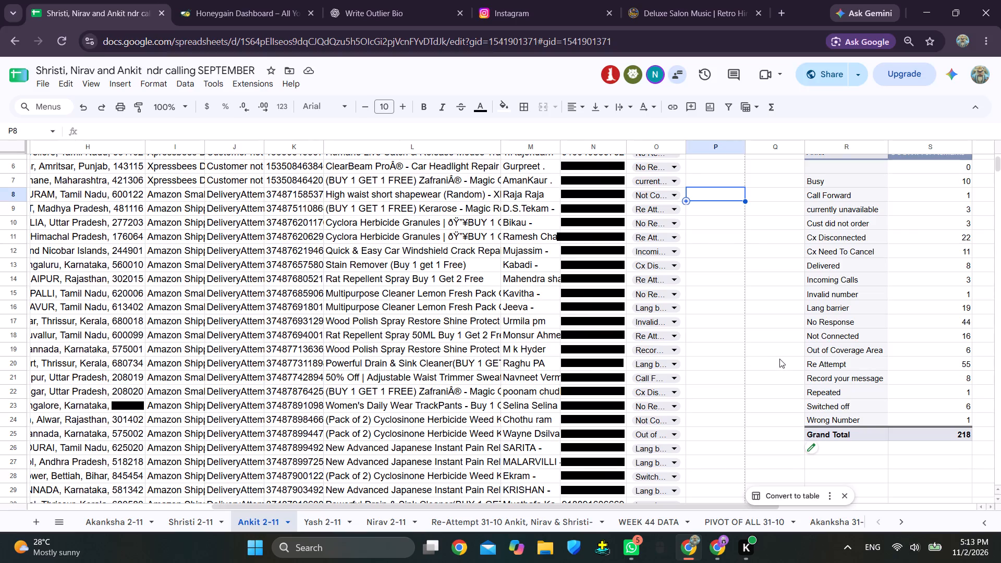
pyautogui.scroll(1, 779, 356)
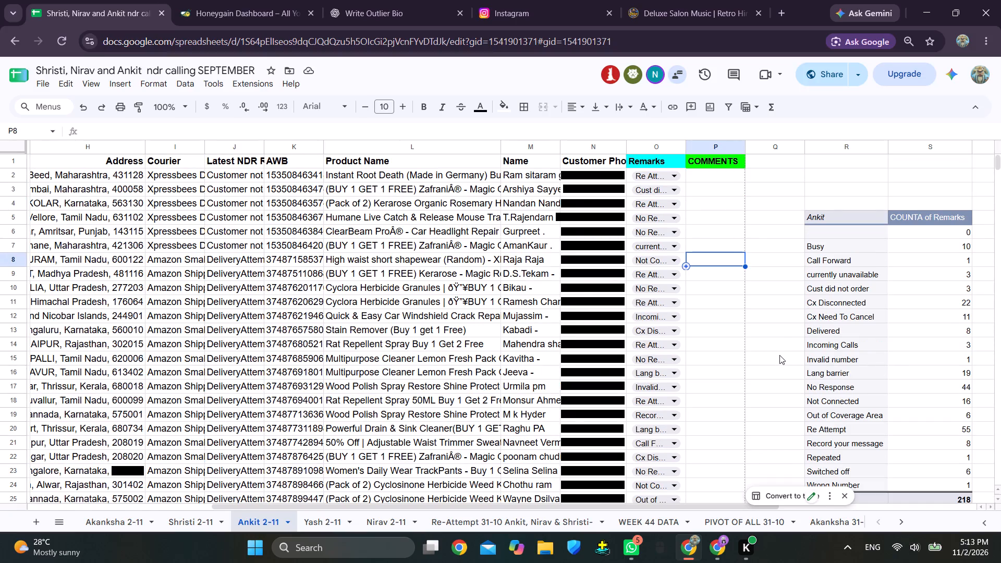
pyautogui.scroll(-1, 783, 353)
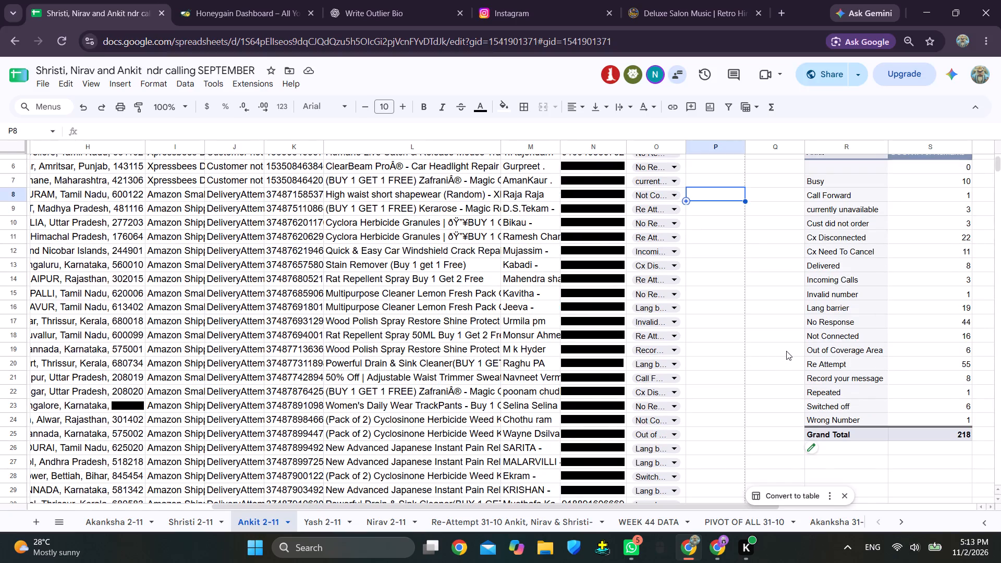
pyautogui.scroll(-1, 787, 353)
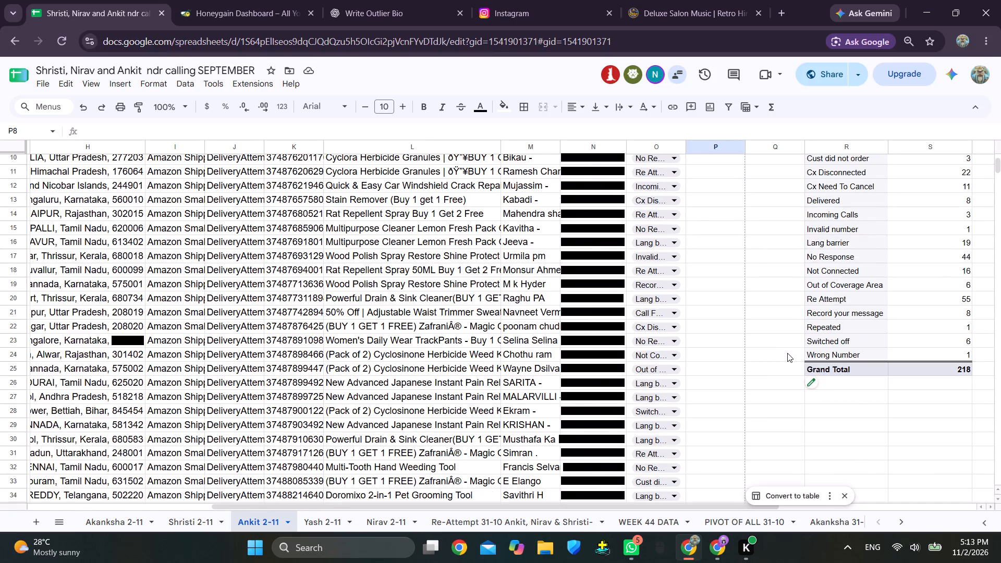
pyautogui.scroll(-2, 787, 353)
pyautogui.scroll(2, 787, 352)
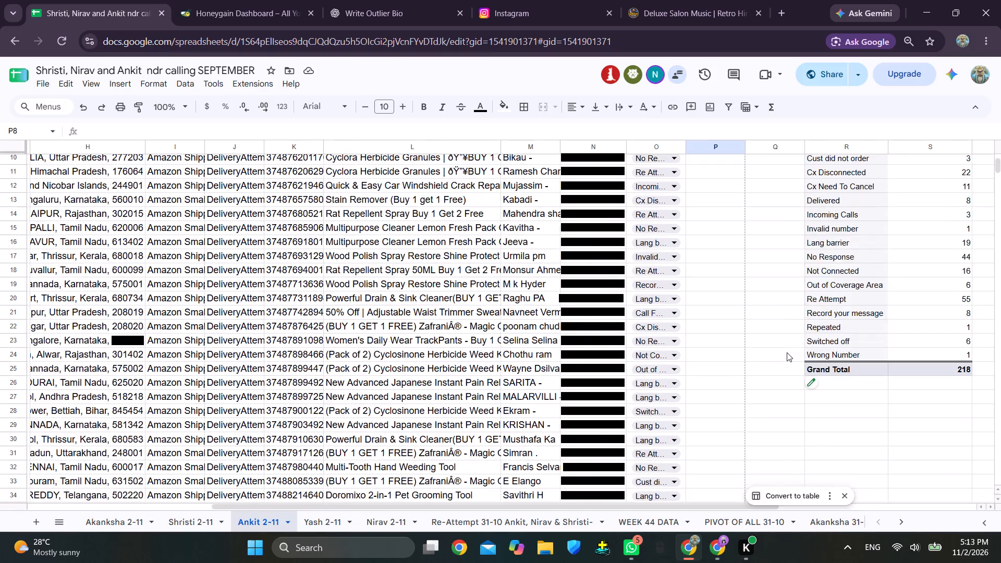
pyautogui.scroll(2, 787, 352)
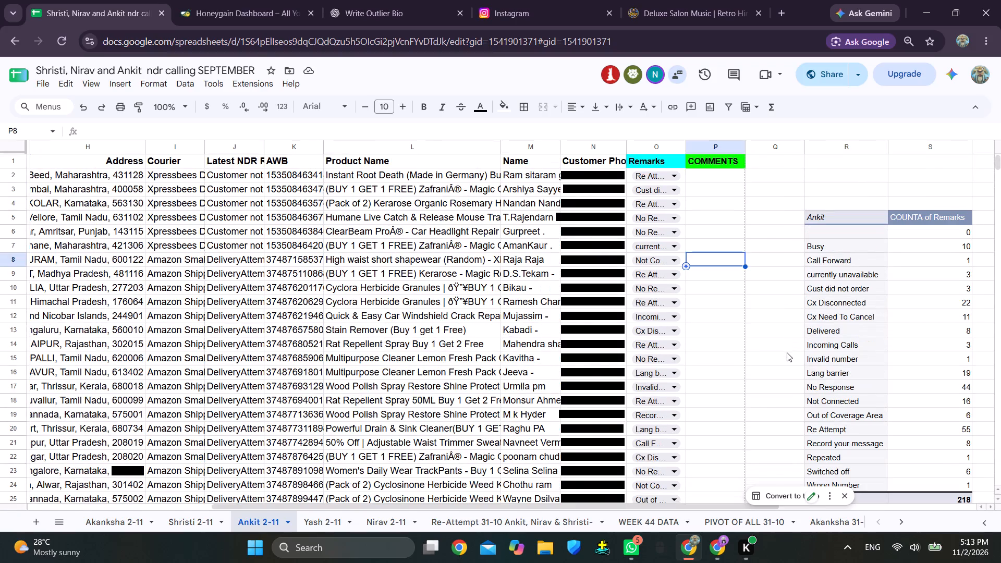
# Check the balance and earnings overview on the Honeygain dashboard, and return to the NDR calling workbook.
pyautogui.click(251, 11)
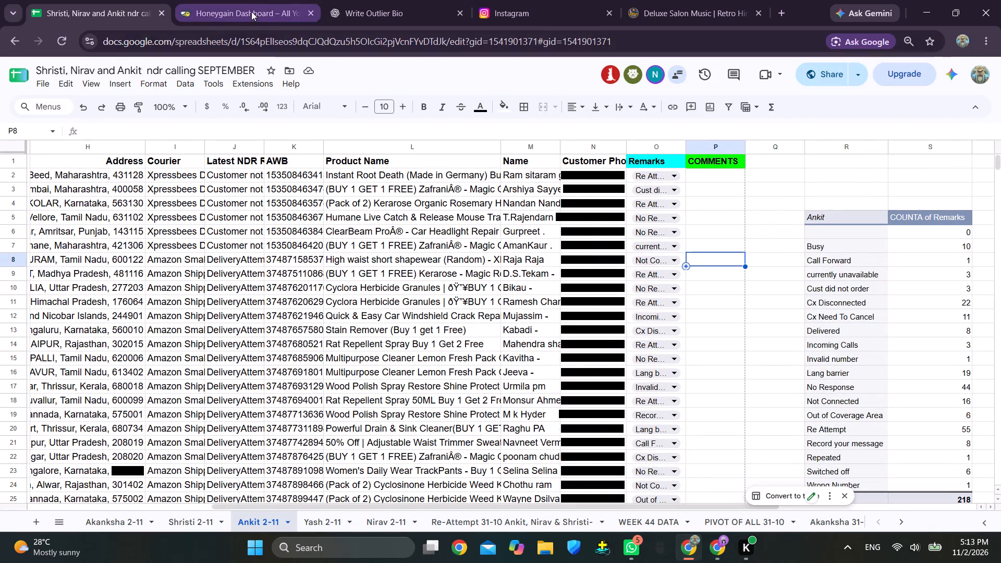
pyautogui.scroll(-1, 458, 331)
pyautogui.scroll(-1, 399, 345)
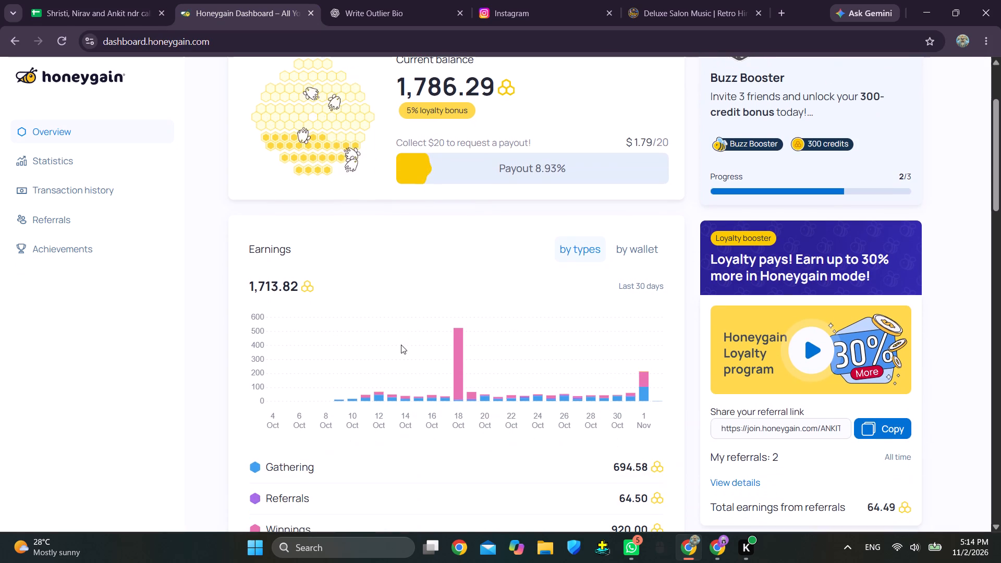
pyautogui.scroll(6, 412, 332)
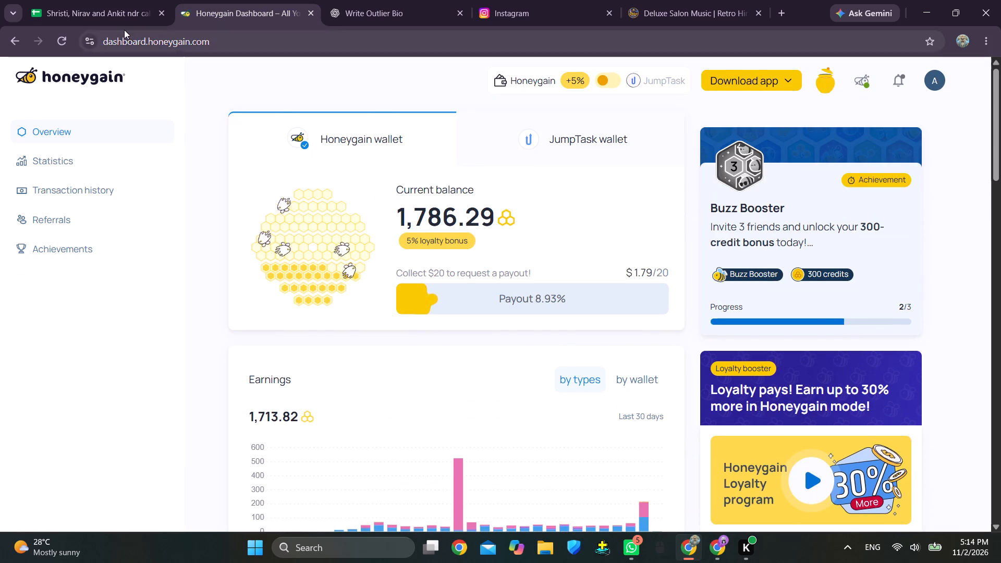
pyautogui.click(125, 10)
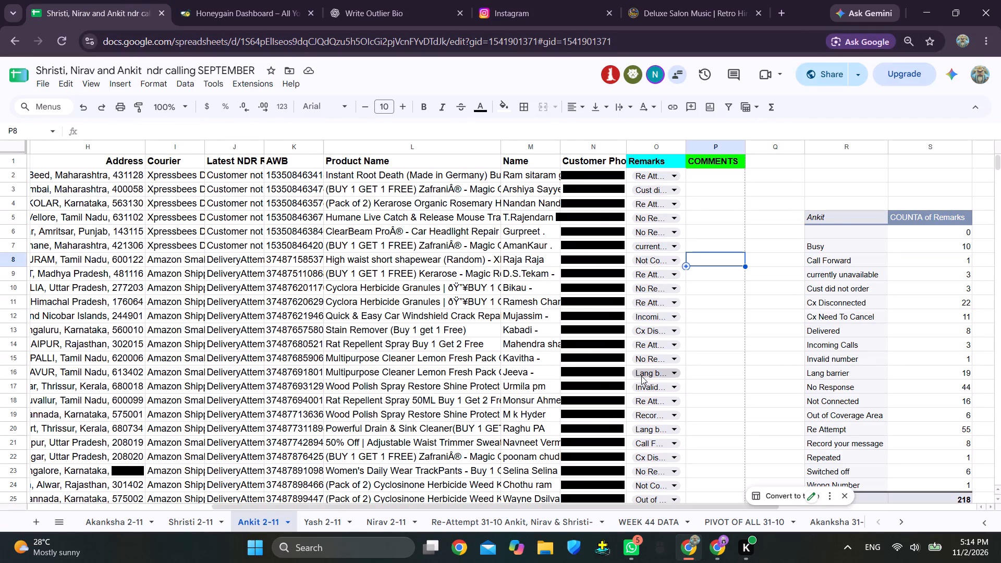
# Set the remark for row 192 of the Ankit 2-11 sheet to Cx Need To Cancel.
pyautogui.scroll(-20, 645, 385)
pyautogui.scroll(-8, 645, 385)
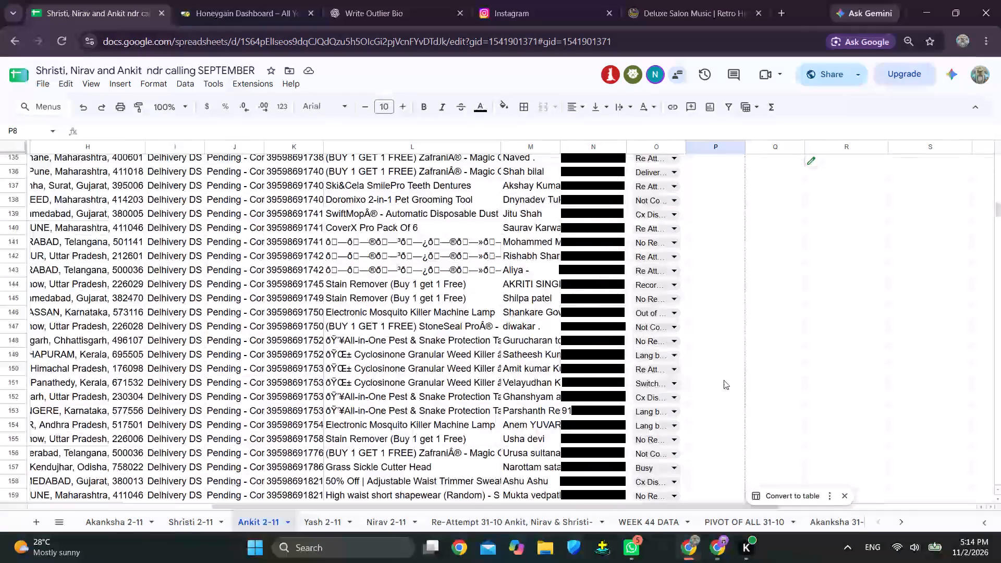
pyautogui.scroll(-5, 724, 380)
pyautogui.scroll(1, 724, 380)
pyautogui.scroll(-6, 724, 380)
pyautogui.click(656, 373)
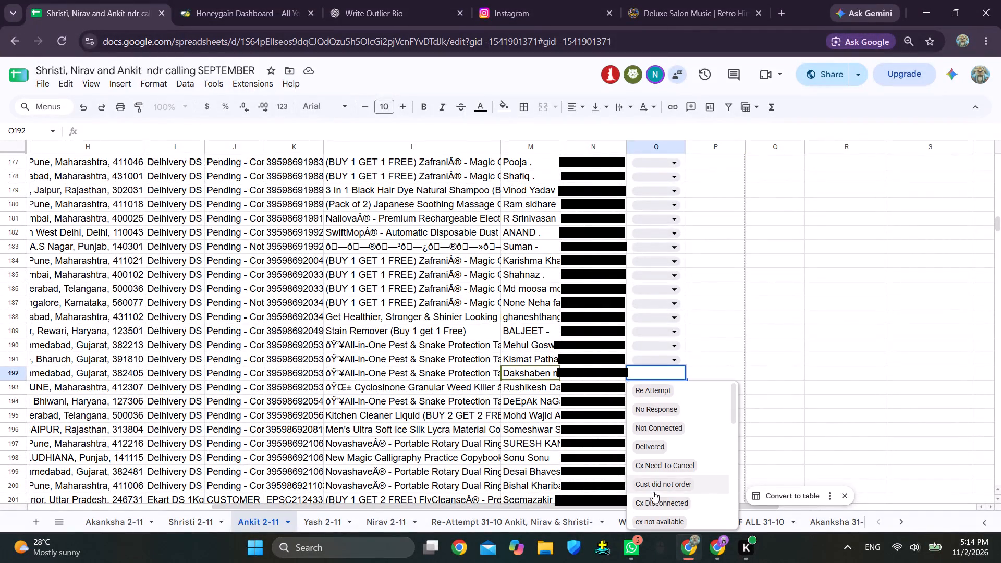
pyautogui.click(665, 464)
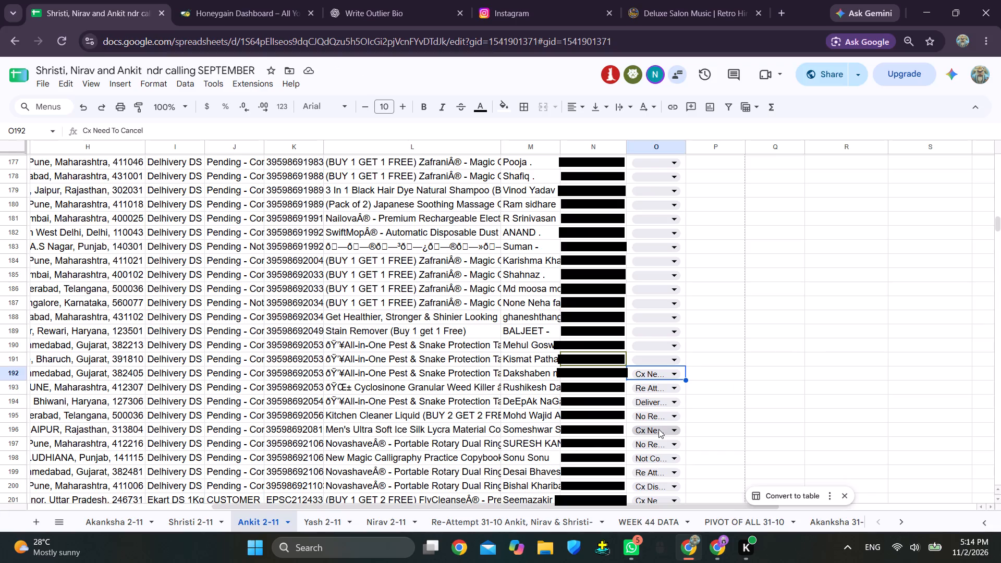
# Set the remark for row 191 of the Ankit 2-11 sheet to Busy.
pyautogui.click(658, 363)
pyautogui.scroll(-5, 682, 420)
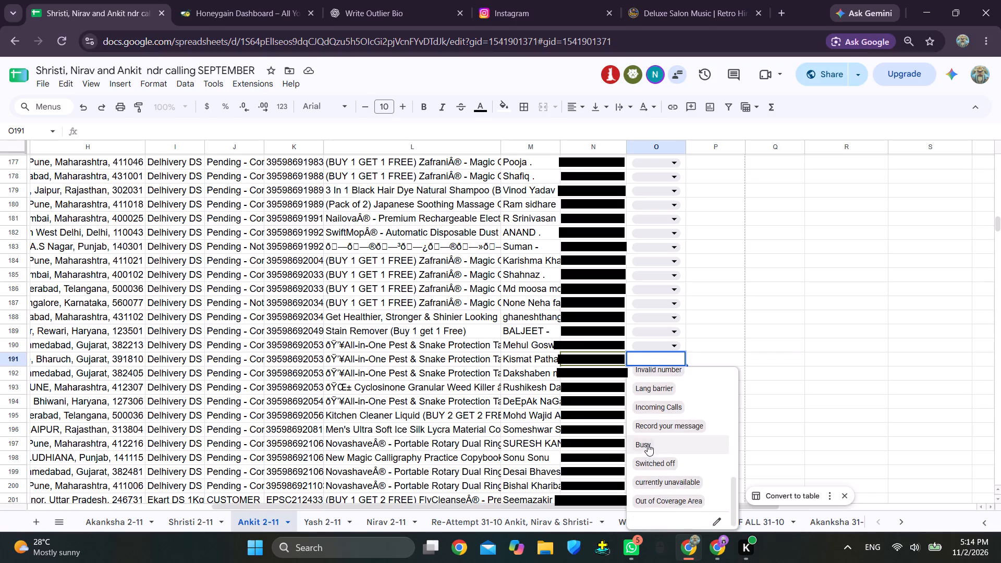
pyautogui.click(648, 444)
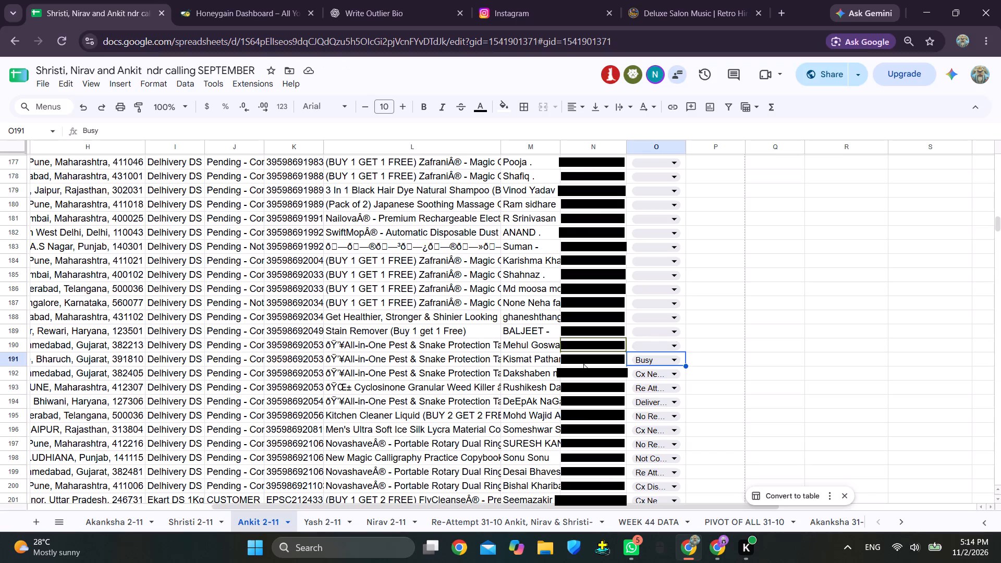
# Review the customer name and product in row 190 of Ankit 2-11 and set its remark to Delivered.
pyautogui.click(541, 342)
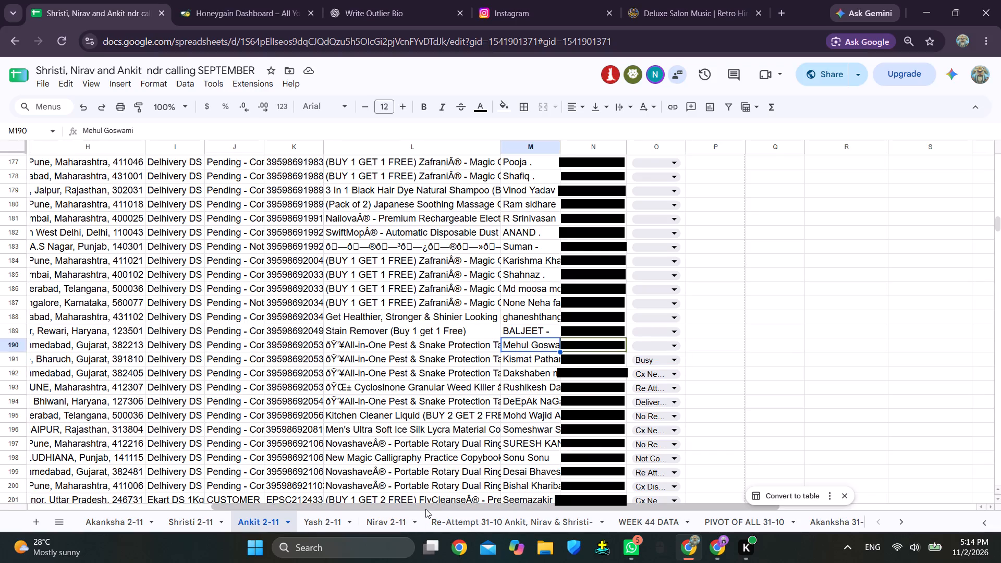
pyautogui.moveTo(433, 507); pyautogui.dragTo(404, 507)
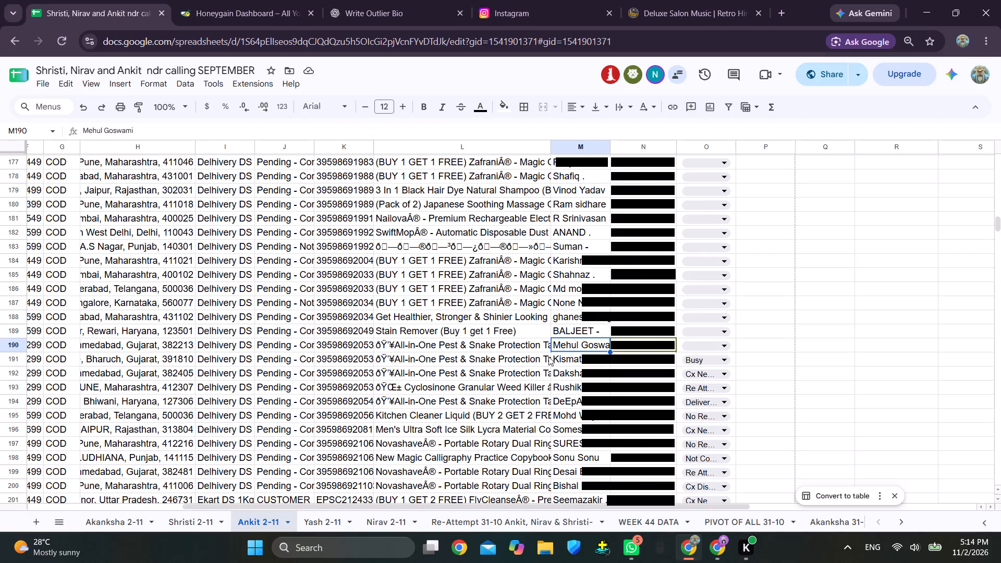
pyautogui.scroll(1, 570, 323)
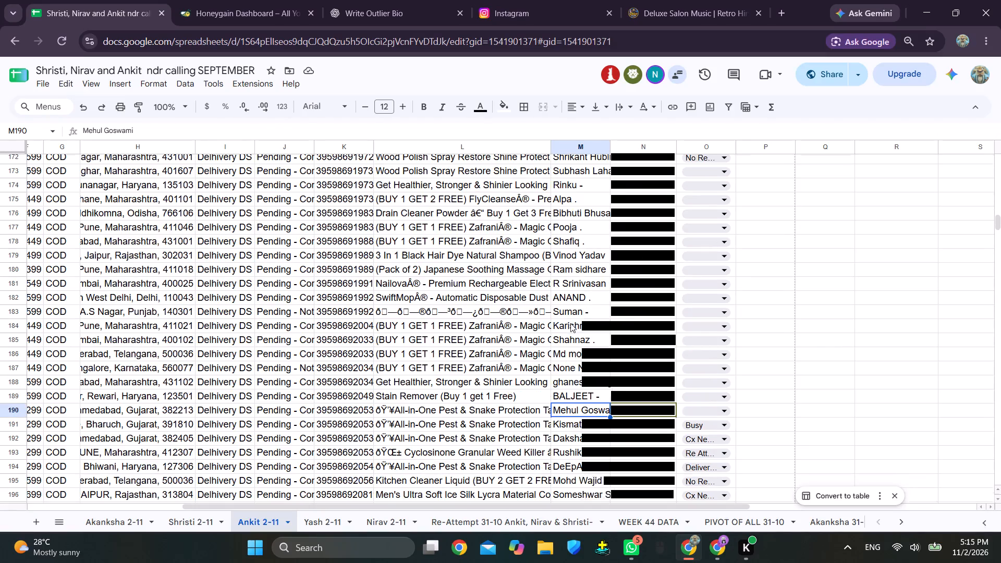
pyautogui.scroll(-1, 554, 329)
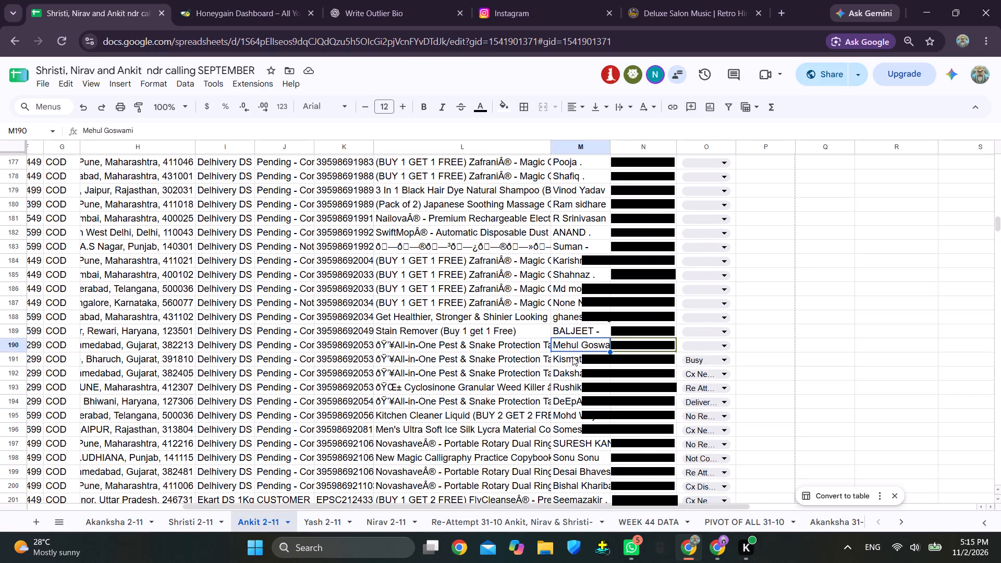
pyautogui.click(522, 347)
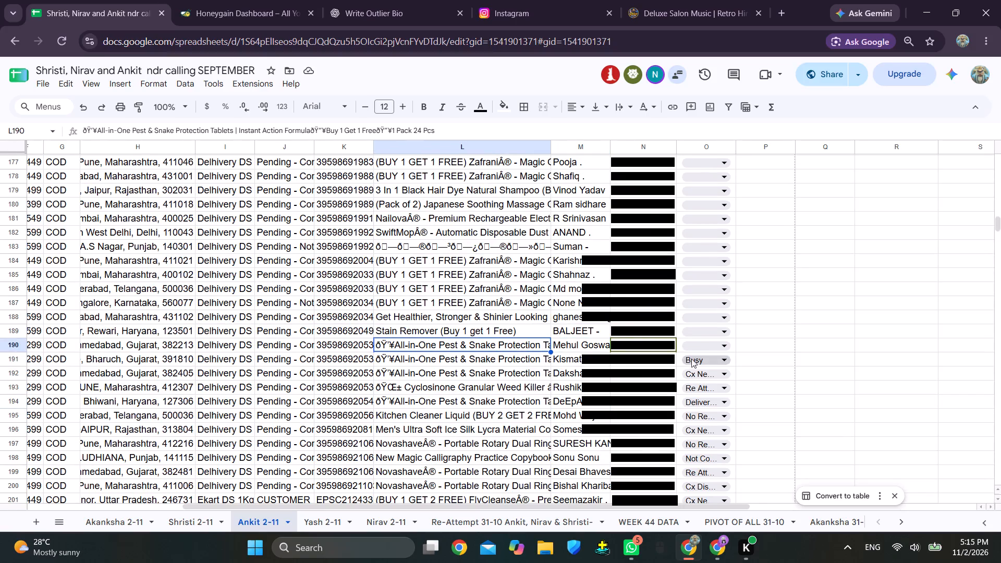
pyautogui.click(699, 345)
pyautogui.click(712, 420)
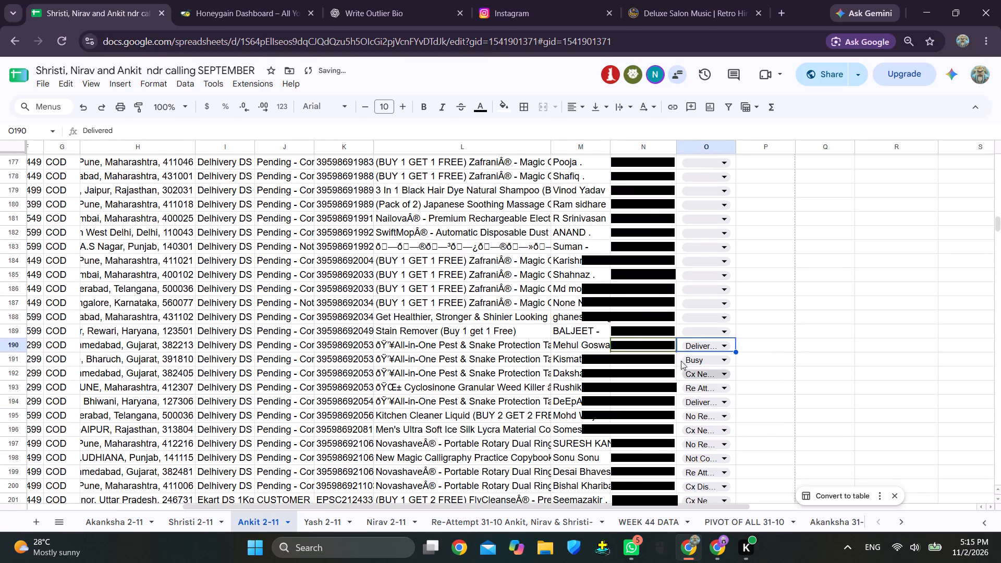
# Check the customer phone and name entries for the row 189 call on the Ankit 2-11 sheet.
pyautogui.click(659, 332)
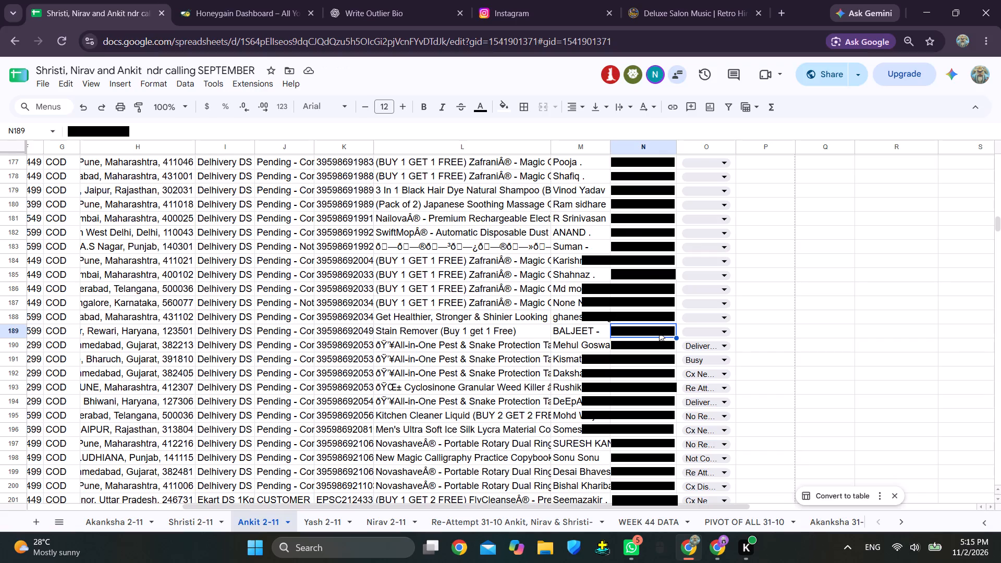
pyautogui.click(580, 328)
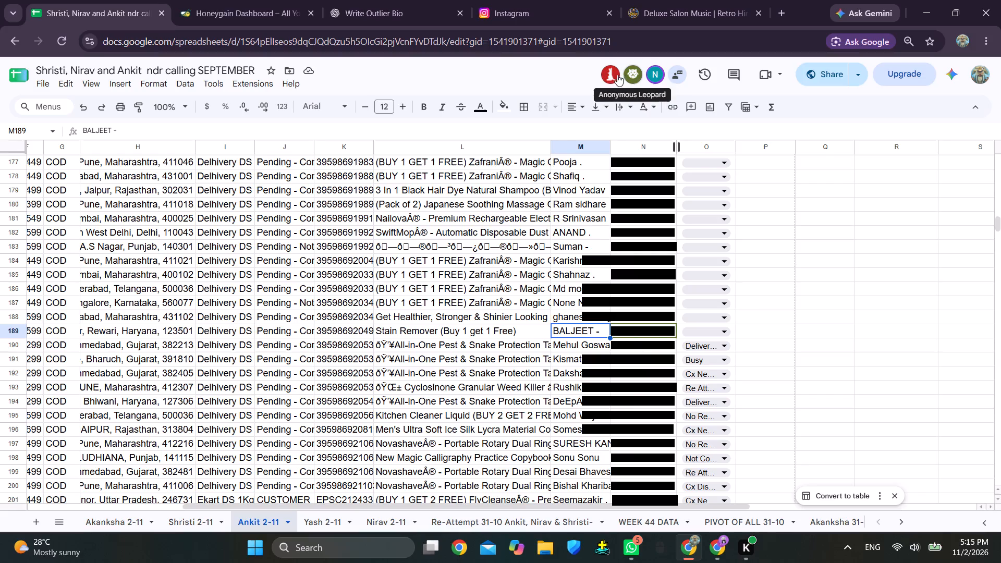
# Examine the Shristi 2-11 sheet's call remarks down to the last data row and back up to its pivot table.
pyautogui.click(203, 528)
pyautogui.scroll(-12, 709, 303)
pyautogui.scroll(1, 709, 299)
pyautogui.scroll(-2, 709, 299)
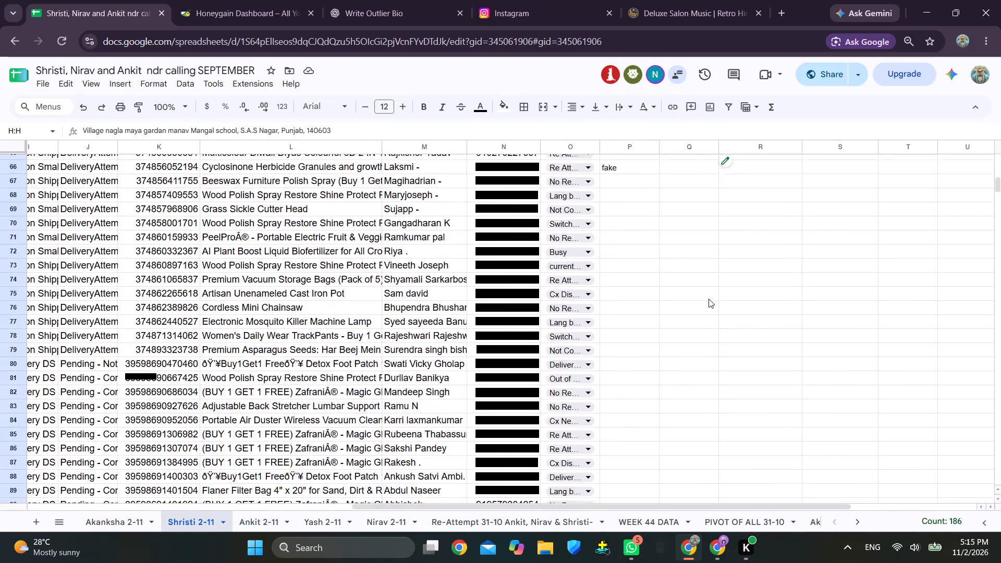
pyautogui.scroll(-20, 709, 299)
pyautogui.scroll(-4, 709, 299)
pyautogui.scroll(2, 711, 296)
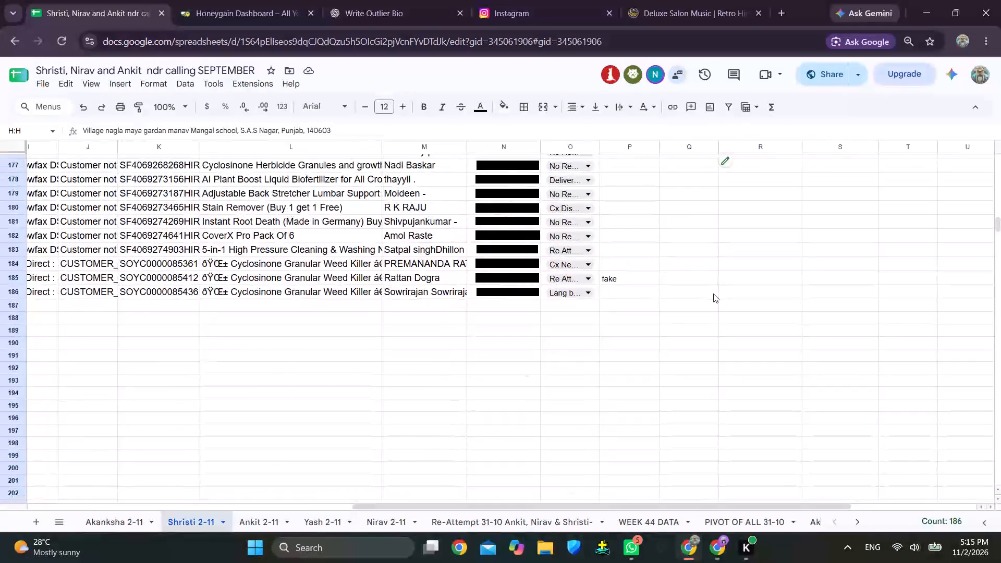
pyautogui.scroll(18, 713, 293)
pyautogui.scroll(-1, 719, 283)
pyautogui.scroll(1, 719, 281)
pyautogui.scroll(-1, 719, 281)
pyautogui.scroll(15, 719, 281)
pyautogui.scroll(-1, 721, 276)
pyautogui.scroll(3, 721, 276)
pyautogui.scroll(-1, 721, 276)
pyautogui.scroll(6, 721, 276)
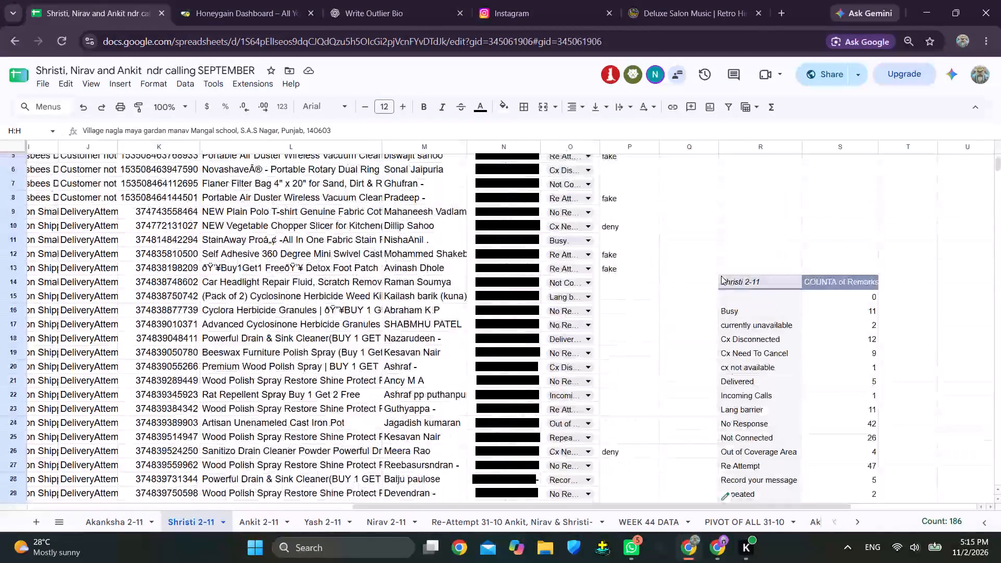
pyautogui.scroll(7, 721, 276)
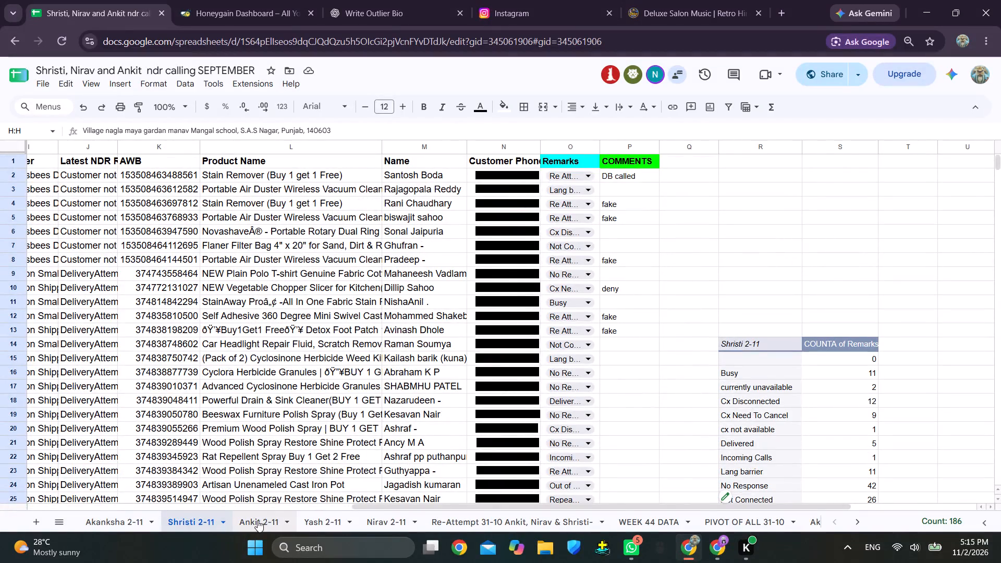
# Return to the Ankit 2-11 sheet and set the remark for row 189 to No Response.
pyautogui.click(259, 522)
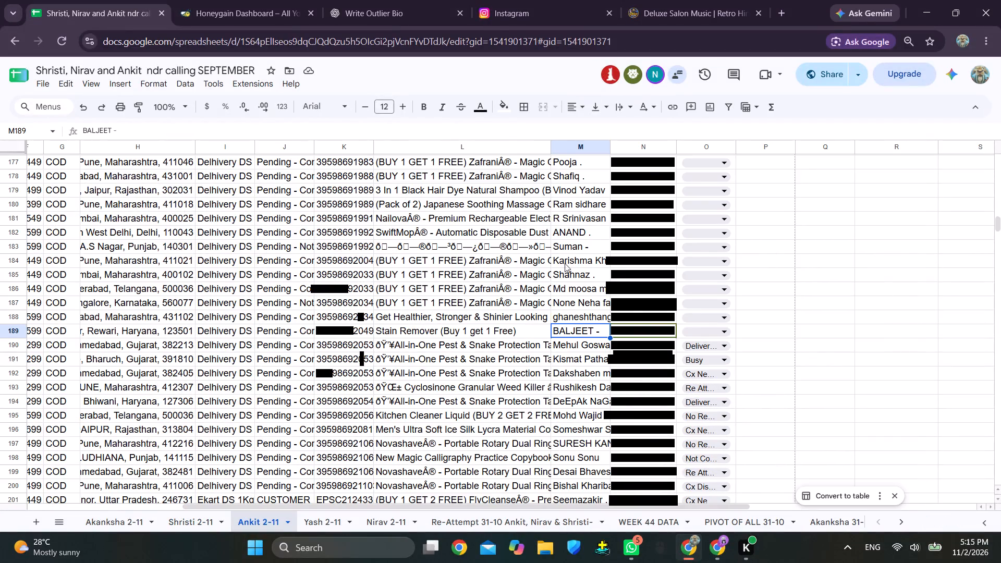
pyautogui.click(712, 331)
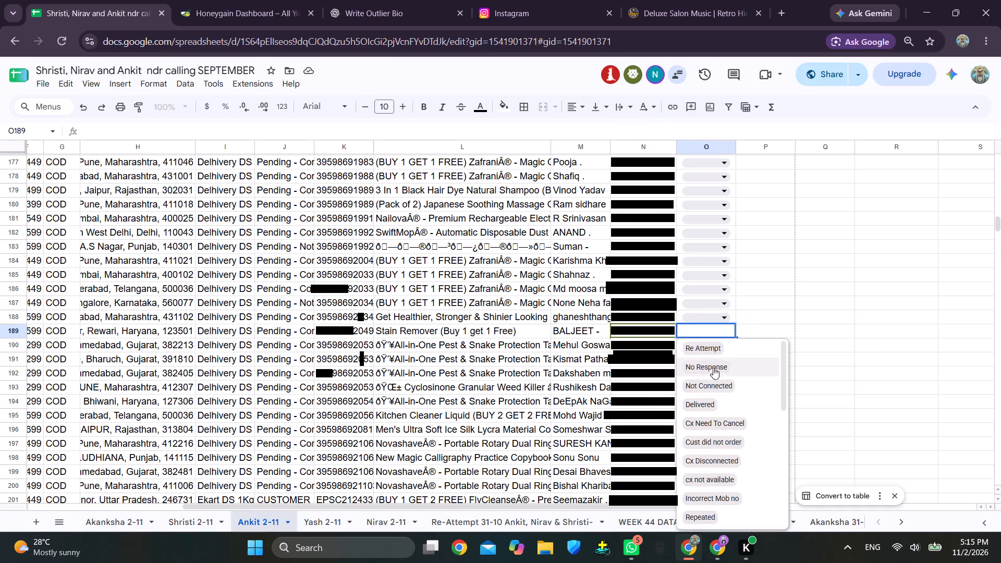
pyautogui.click(713, 364)
# Review the customer phone, customer name and full product title for the row 188 call on the Ankit 2-11 sheet.
pyautogui.click(649, 312)
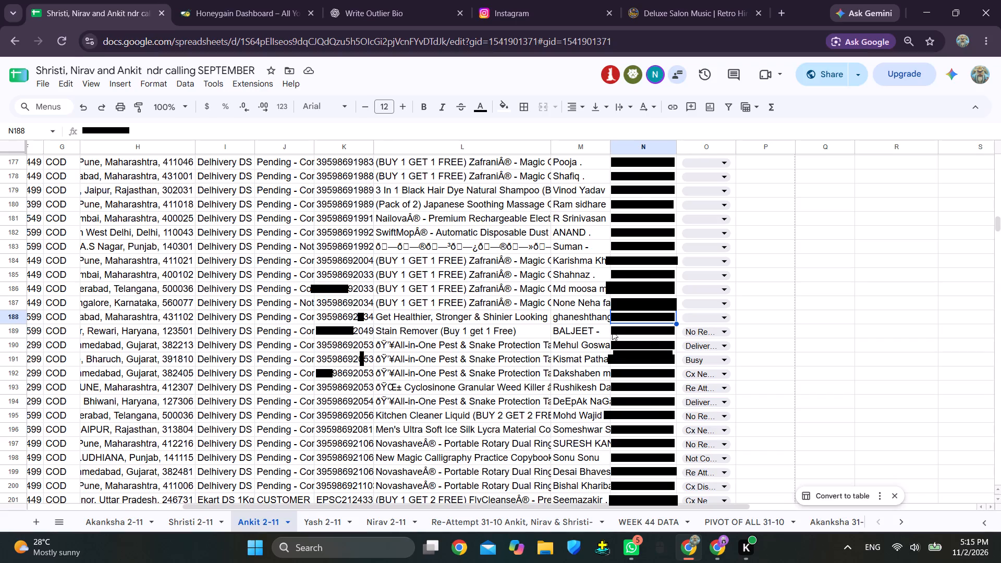
pyautogui.click(591, 319)
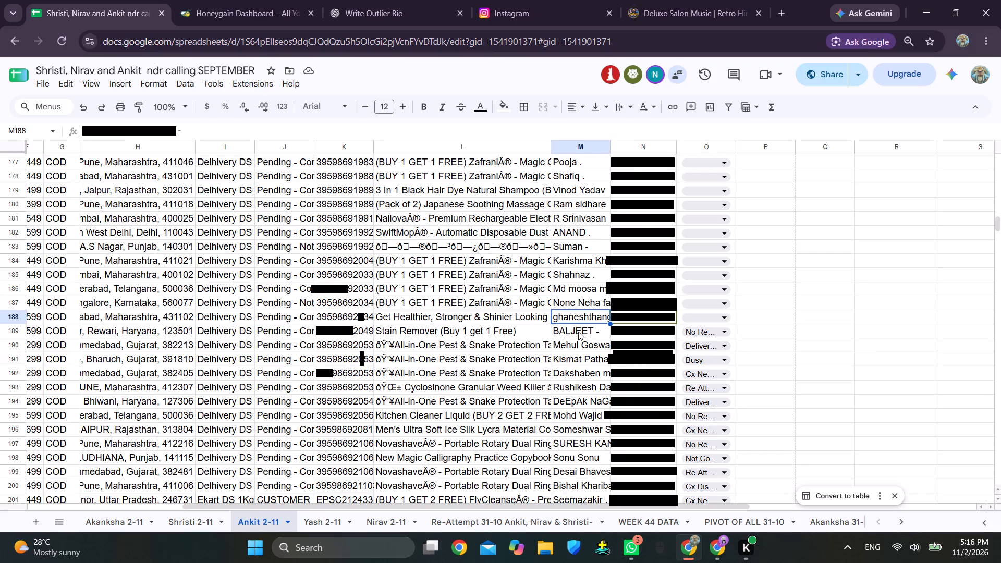
pyautogui.doubleClick(520, 314)
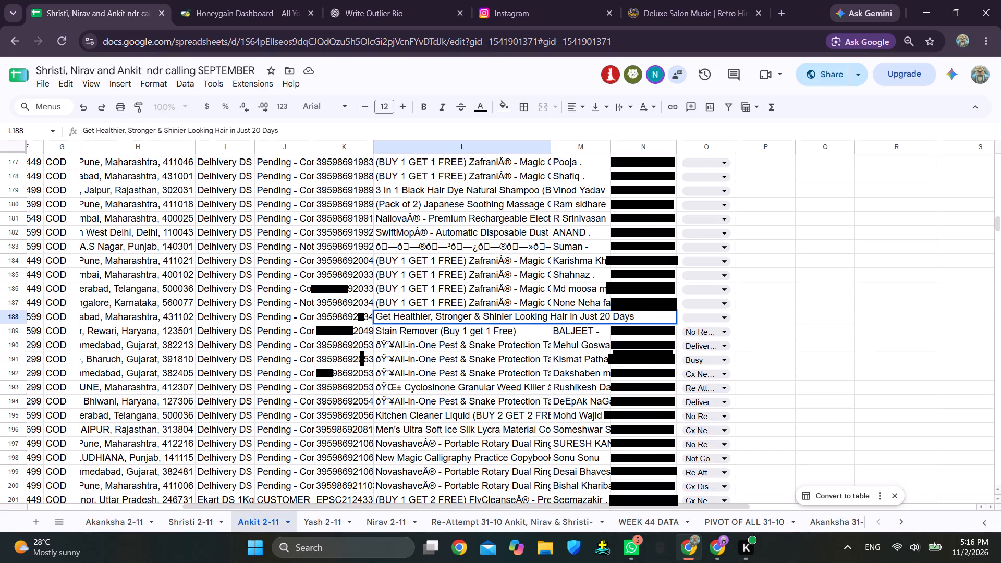
pyautogui.moveTo(646, 317); pyautogui.dragTo(543, 324)
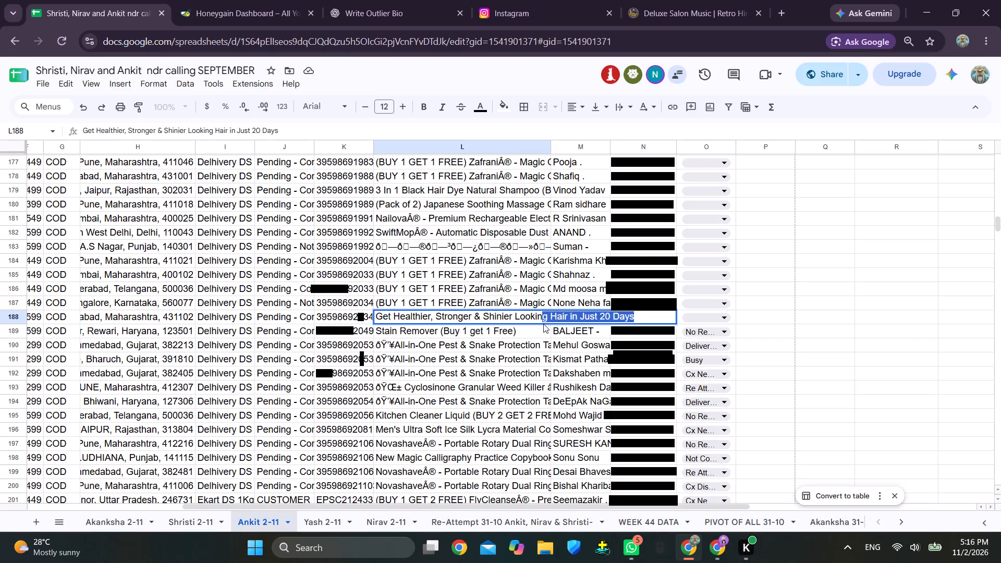
pyautogui.moveTo(543, 324); pyautogui.dragTo(382, 324)
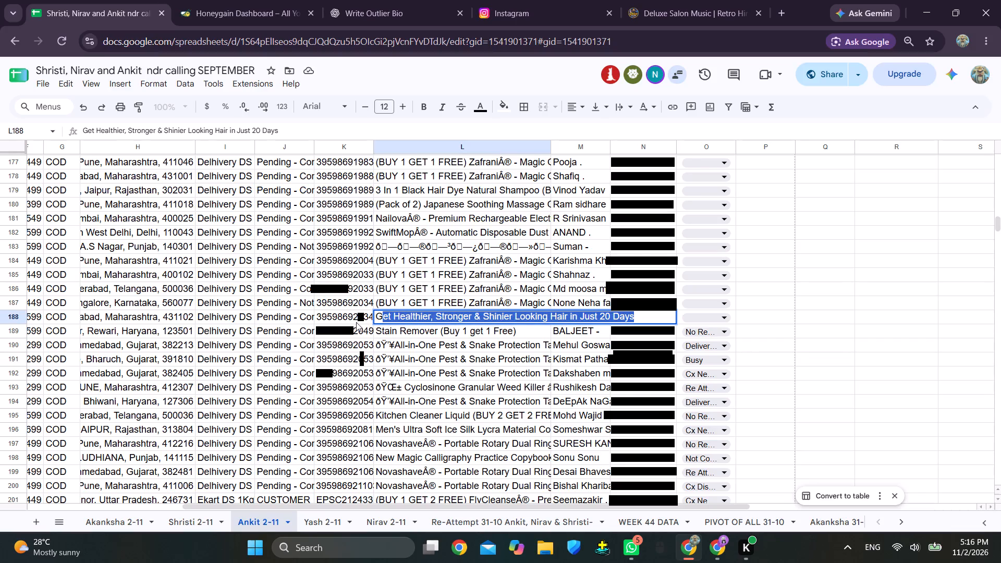
pyautogui.click(356, 322)
pyautogui.click(587, 317)
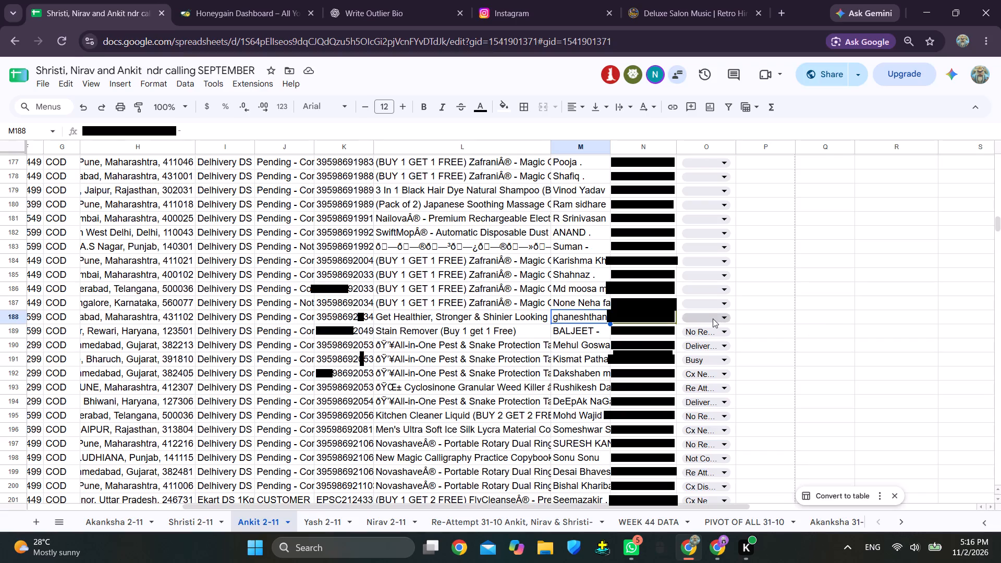
pyautogui.doubleClick(523, 314)
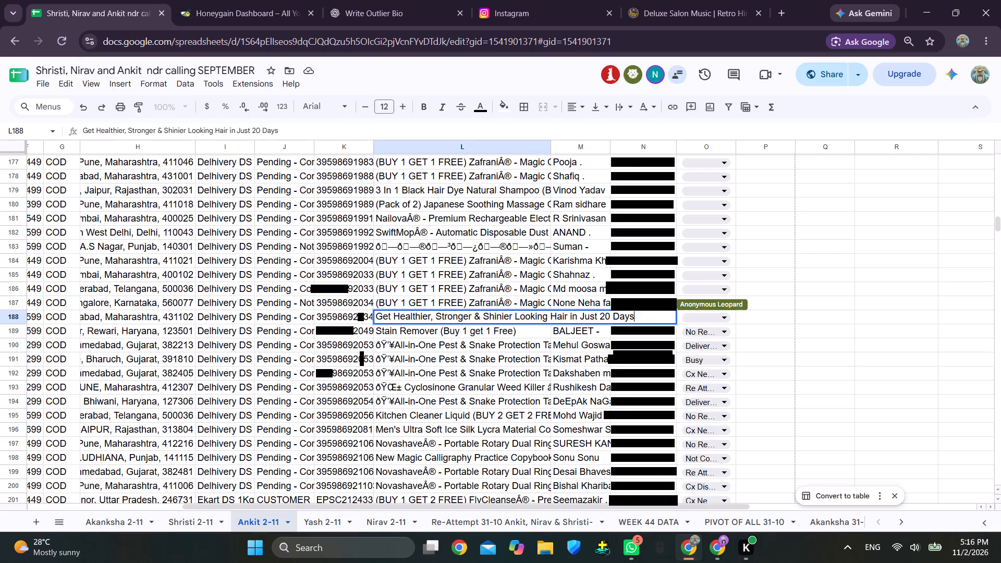
pyautogui.moveTo(646, 316); pyautogui.dragTo(376, 320)
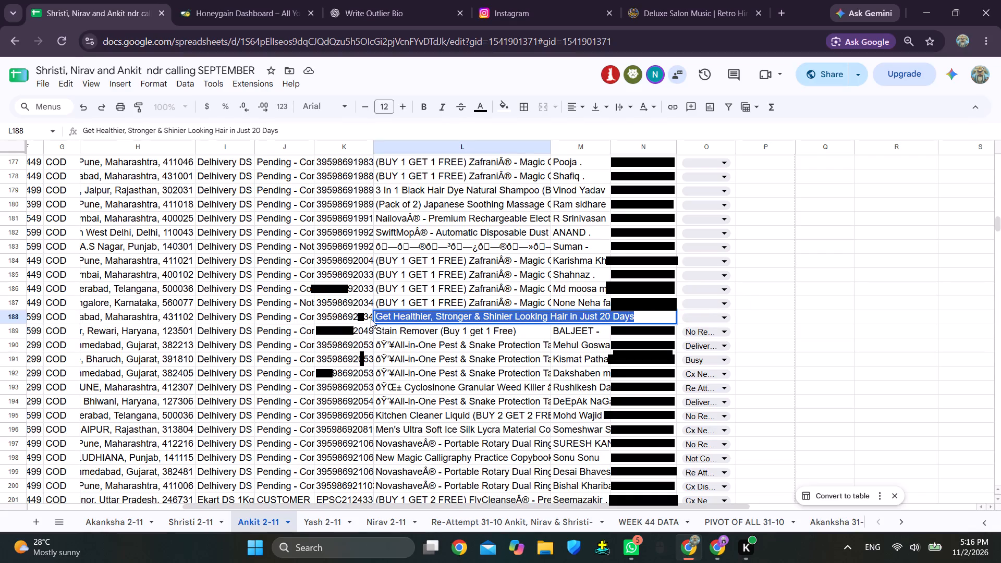
pyautogui.click(358, 319)
pyautogui.click(591, 317)
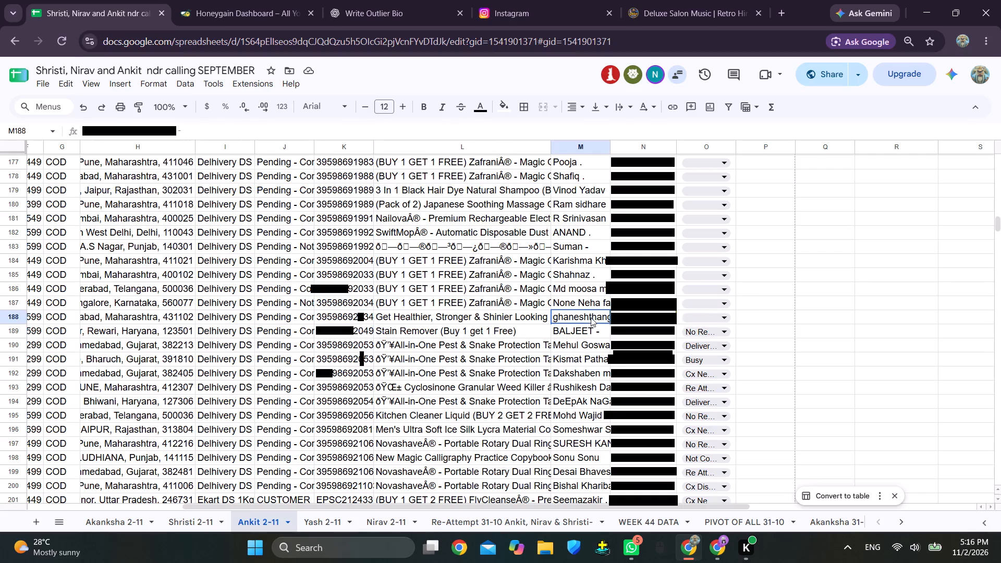
# Check the full delivery address in row 188 and set that row's remark to Re Attempt.
pyautogui.doubleClick(140, 313)
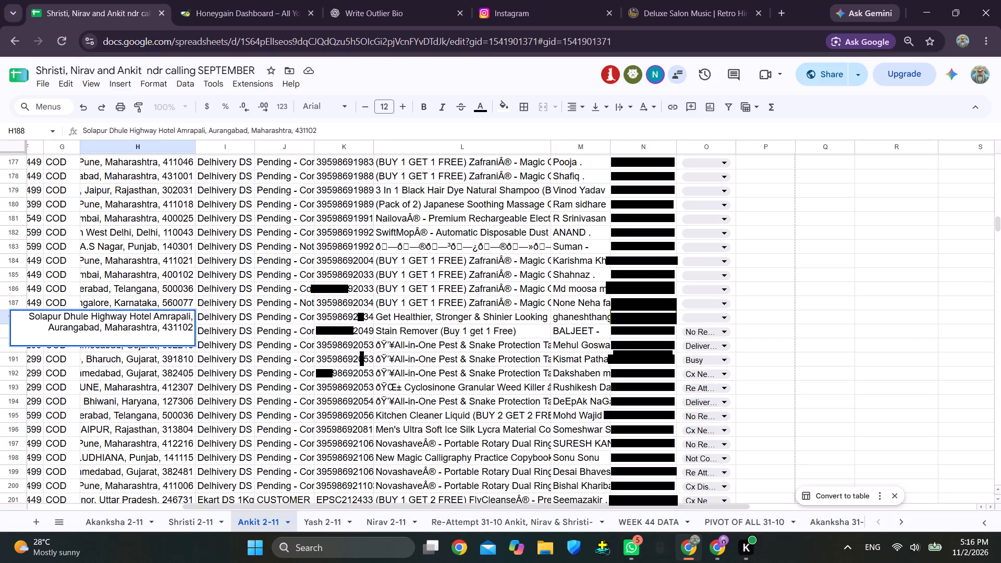
pyautogui.click(181, 330)
pyautogui.click(589, 316)
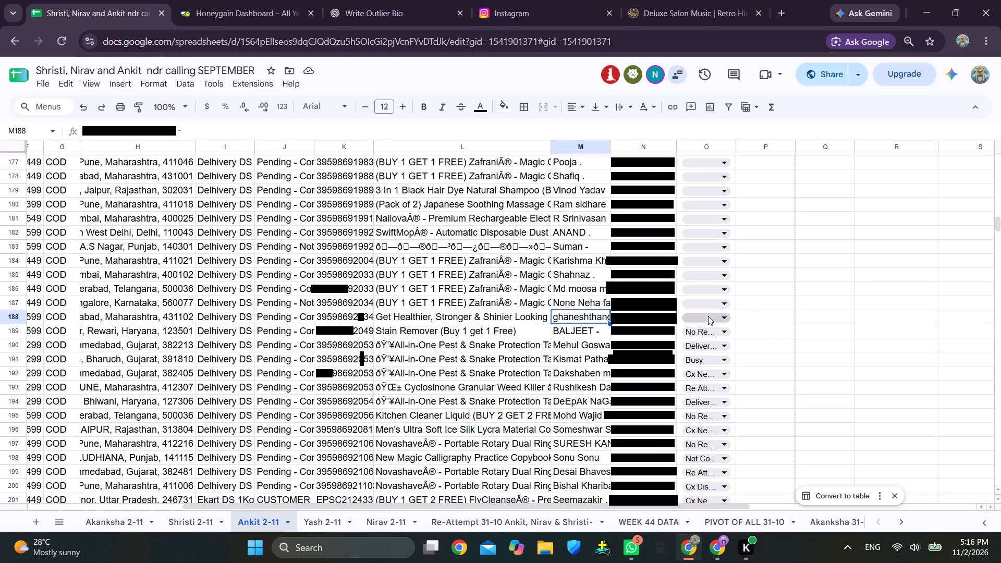
pyautogui.click(709, 316)
pyautogui.click(712, 332)
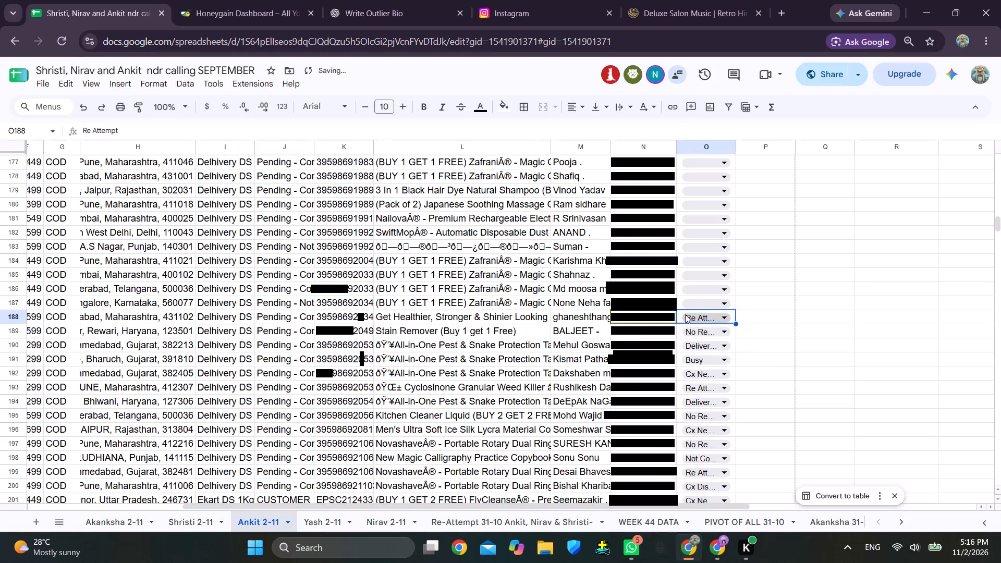
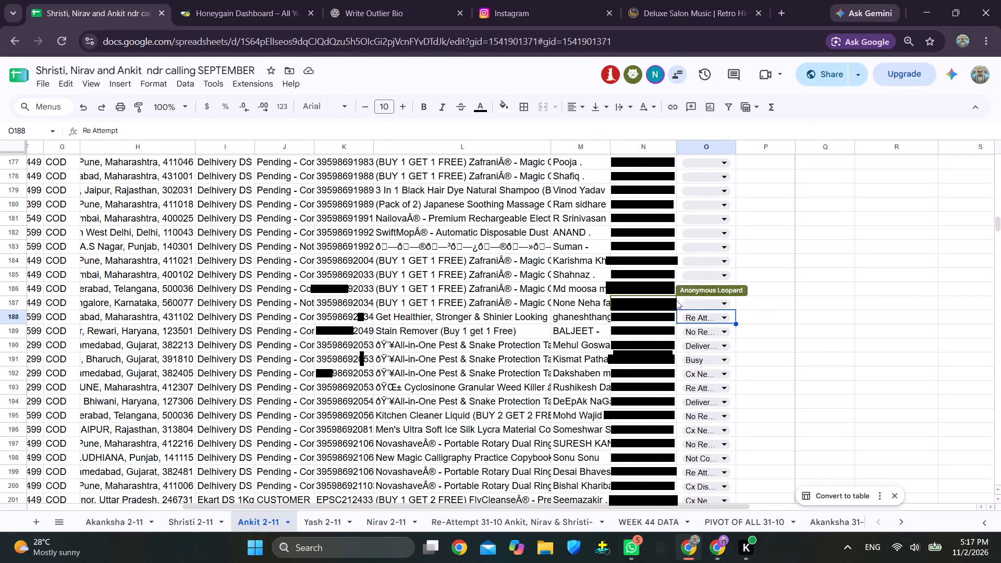
# Set the remark for row 187 on the Ankit 2-11 sheet to Switched off.
pyautogui.click(697, 302)
pyautogui.scroll(-7, 718, 354)
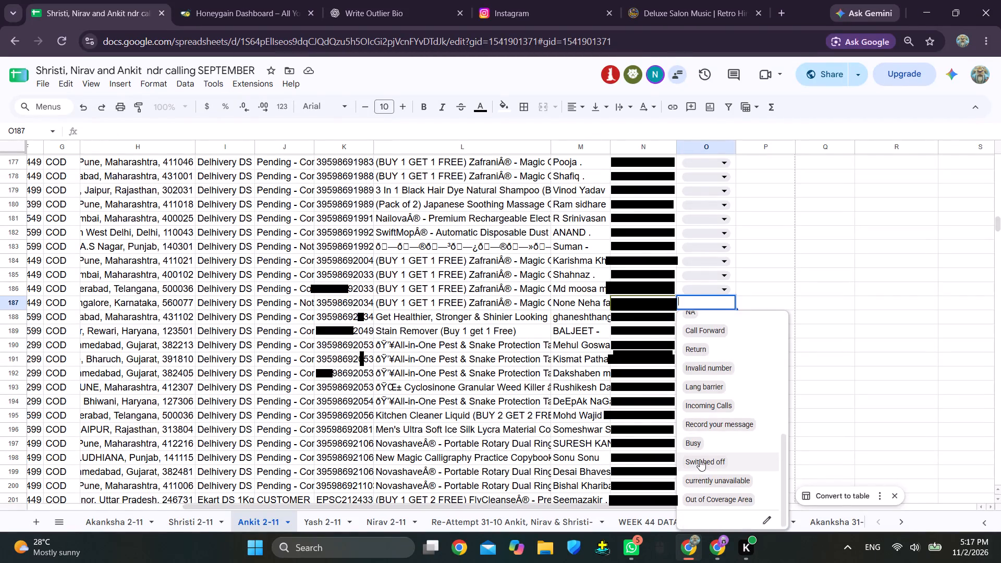
pyautogui.click(701, 460)
# Check the customer phone, customer name and full product title in row 186 and set that row's remark to Re Attempt.
pyautogui.click(662, 288)
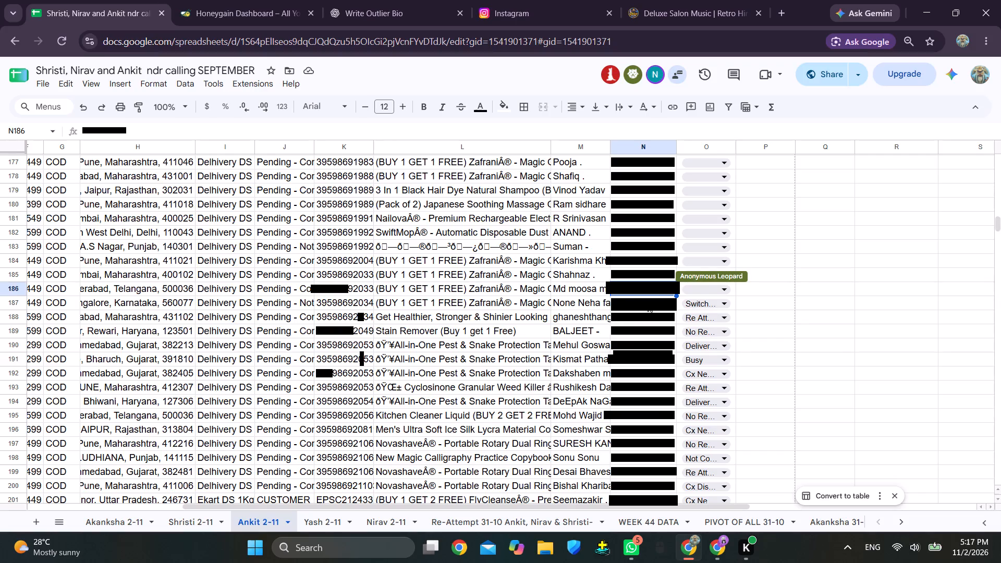
pyautogui.click(597, 286)
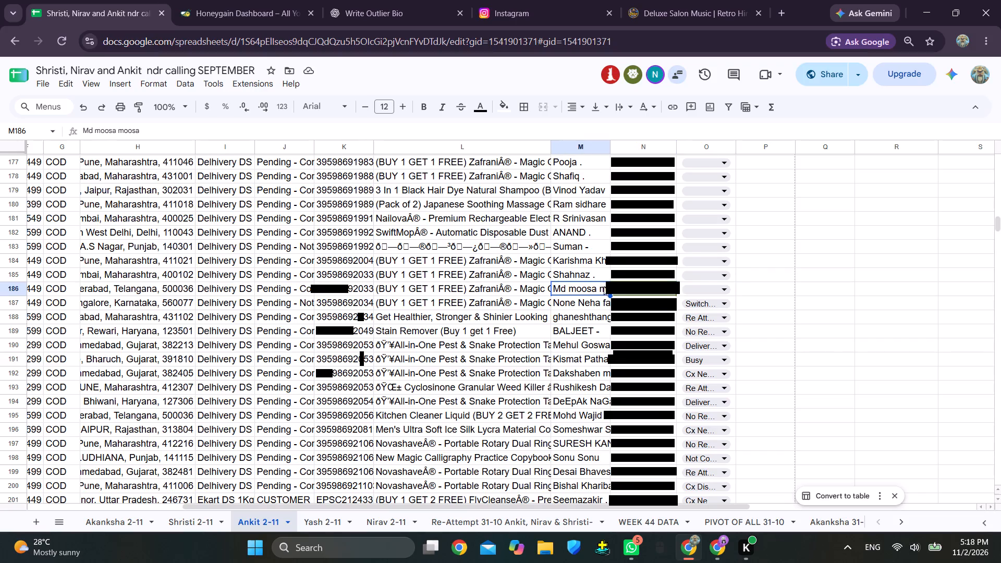
pyautogui.scroll(2, 774, 292)
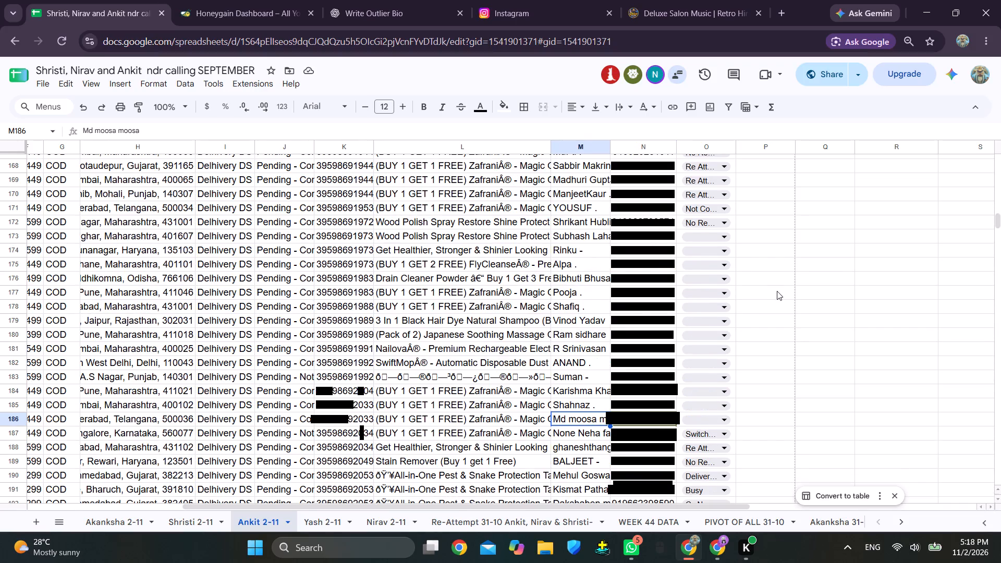
pyautogui.scroll(-1, 778, 291)
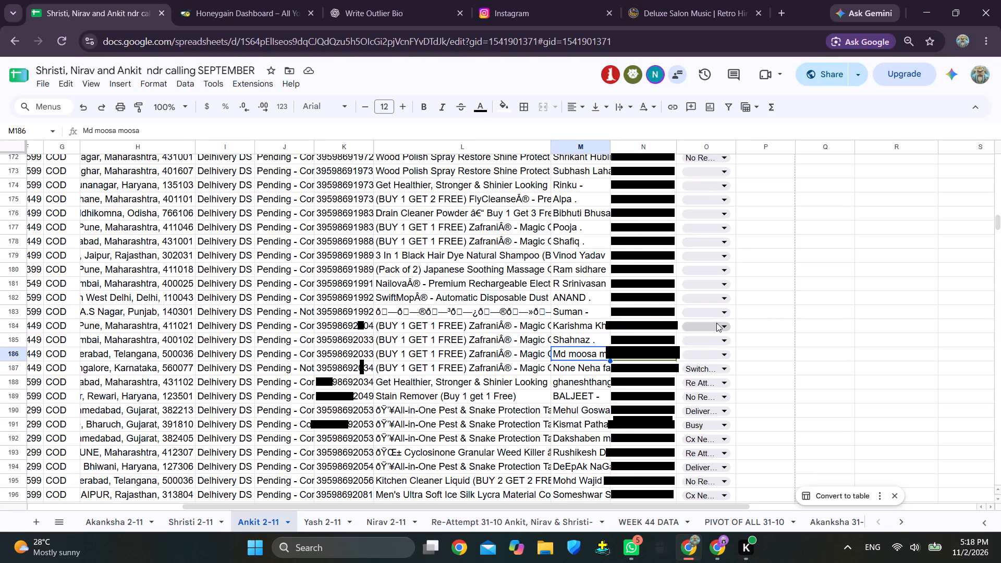
pyautogui.tripleClick(539, 353)
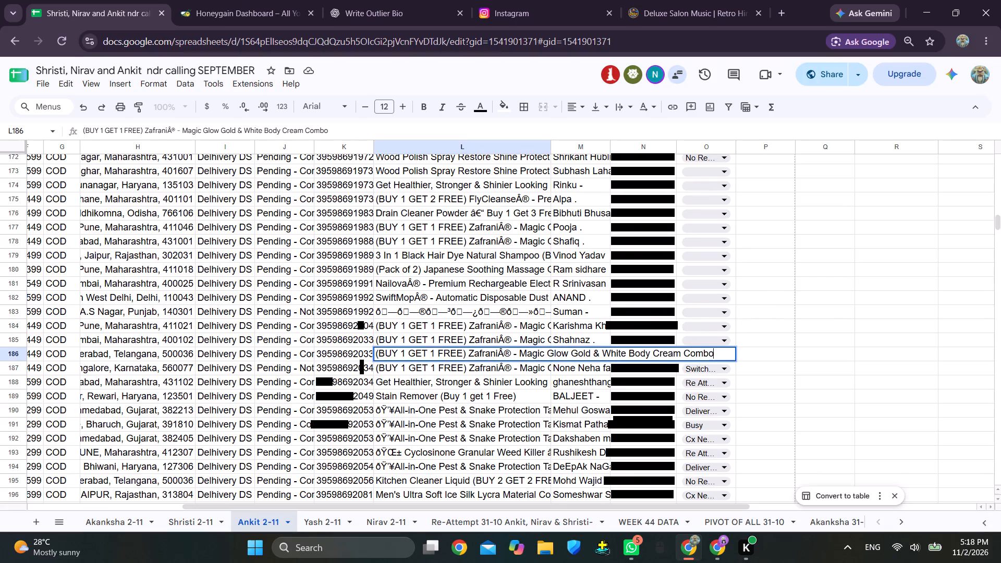
pyautogui.moveTo(723, 351); pyautogui.dragTo(410, 359)
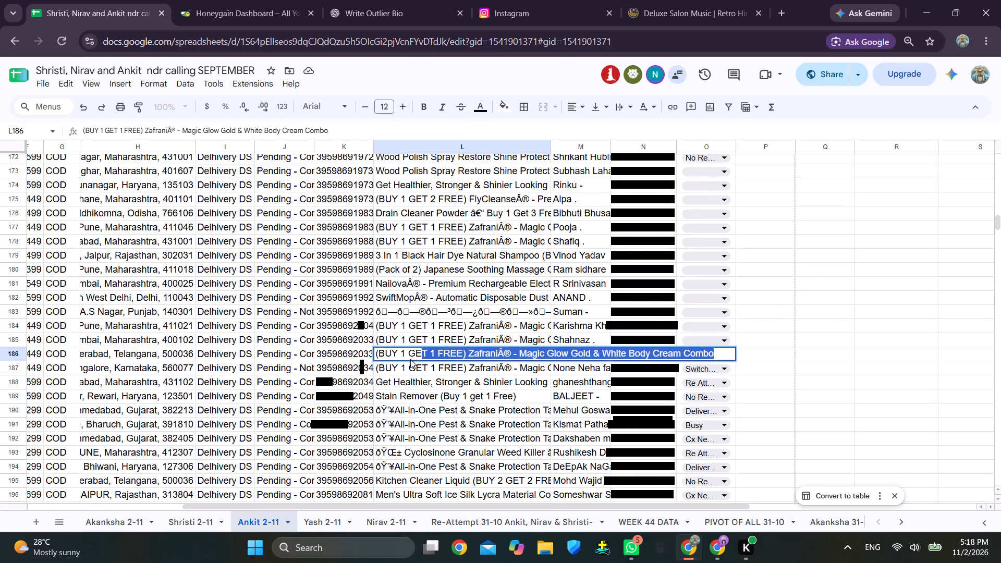
pyautogui.moveTo(410, 359); pyautogui.dragTo(390, 360)
pyautogui.click(355, 356)
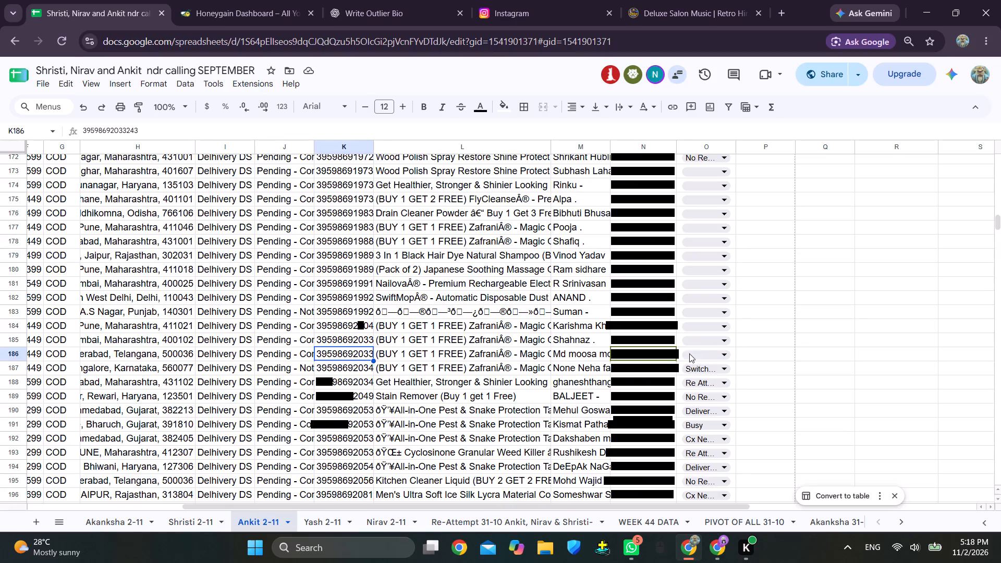
pyautogui.click(695, 355)
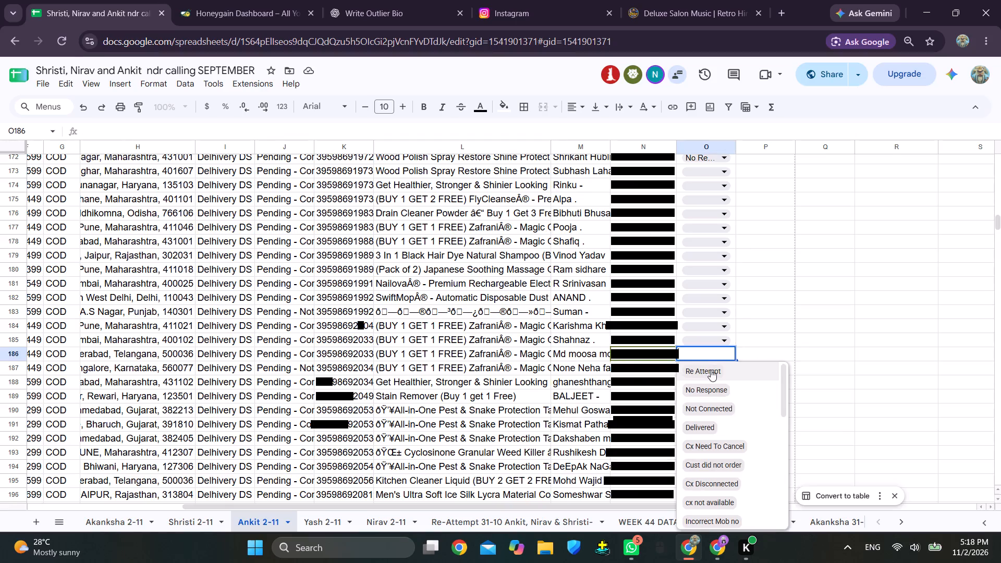
pyautogui.click(713, 371)
# Review the customer phone, customer name and product title for the row 185 call on the Ankit 2-11 sheet.
pyautogui.click(655, 337)
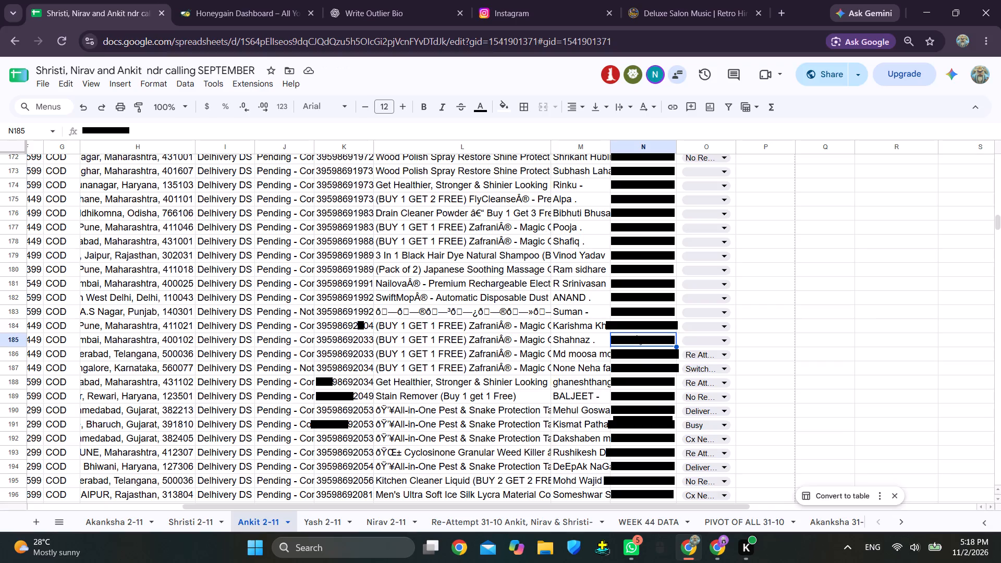
pyautogui.click(588, 335)
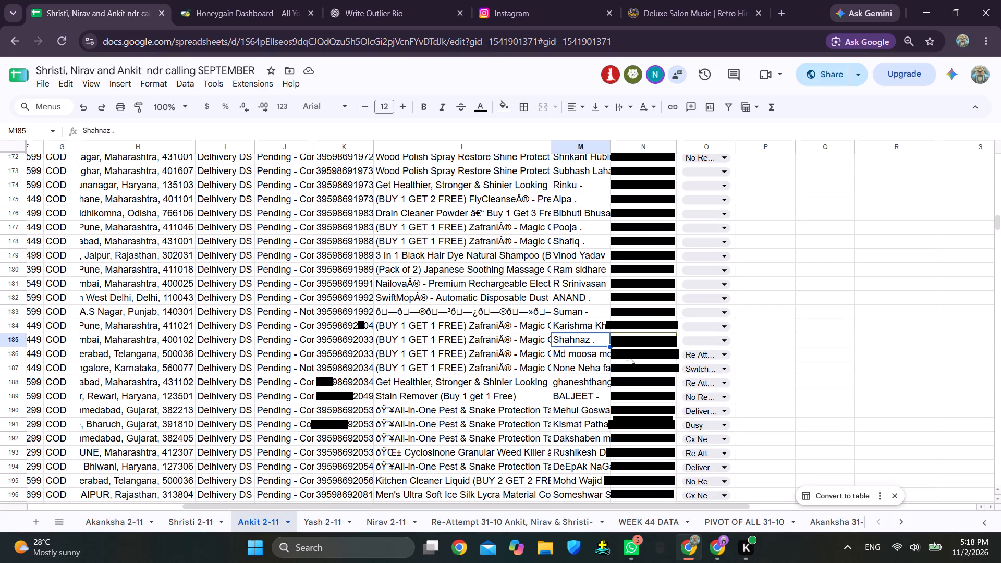
pyautogui.click(529, 339)
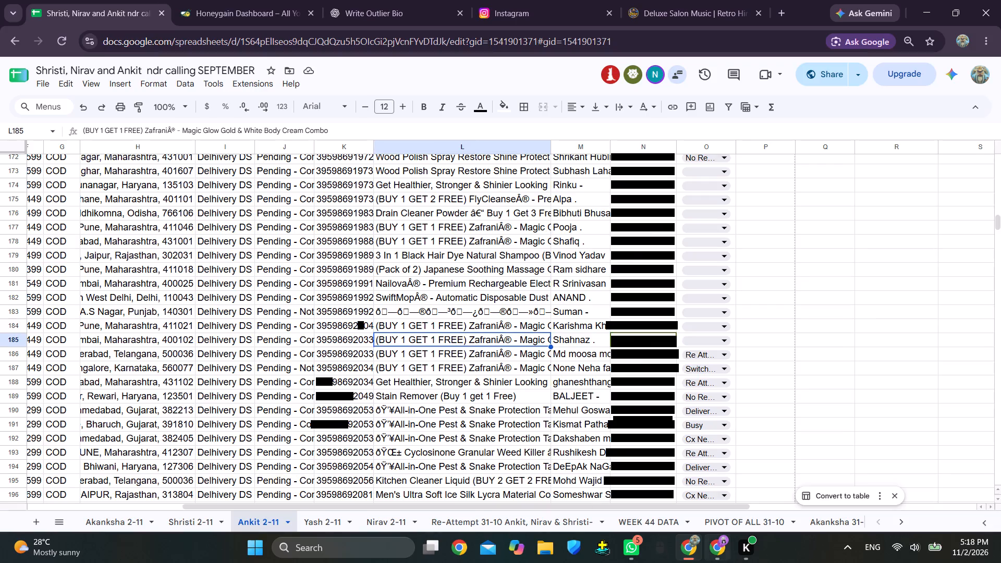
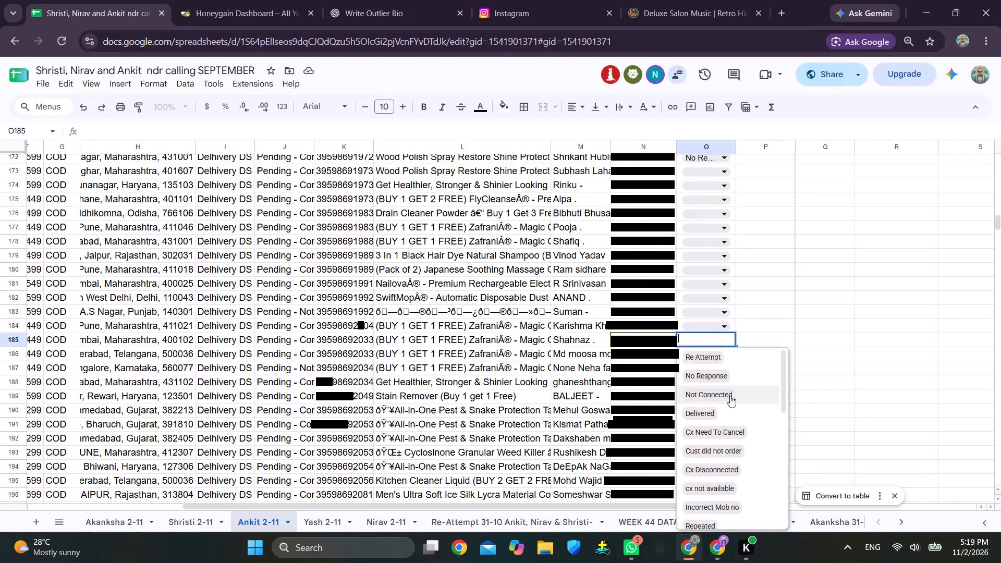
# Set the remark for row 185 on the Ankit 2-11 sheet to No Response.
pyautogui.click(712, 378)
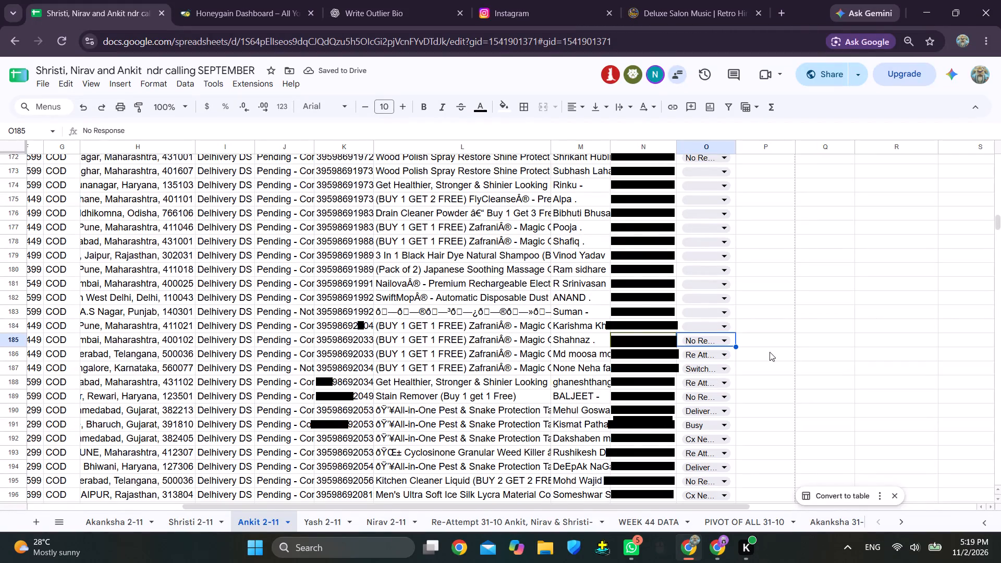
# Check the customer phone in row 184 and set that row's remark to Busy.
pyautogui.scroll(2, 934, 331)
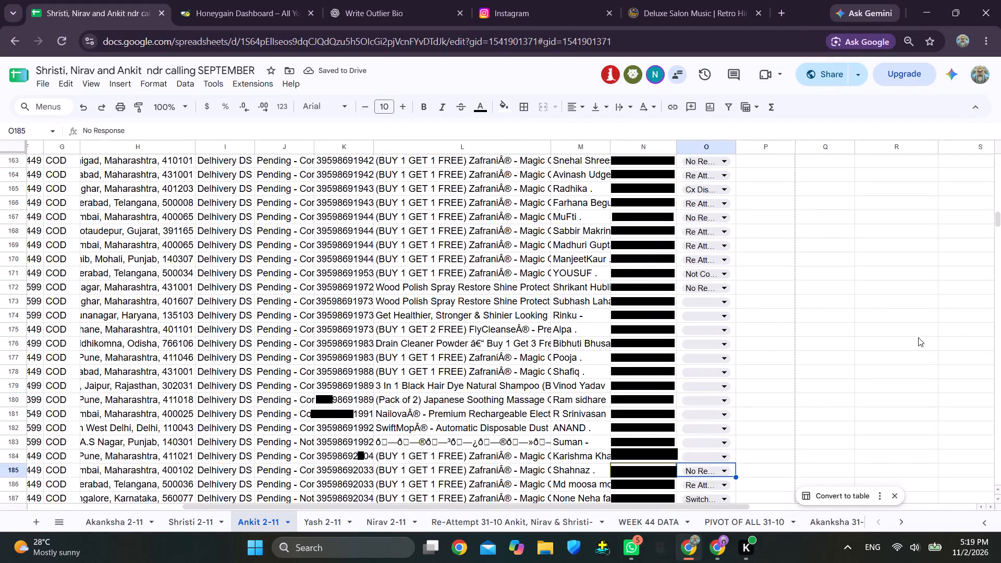
pyautogui.scroll(1, 915, 360)
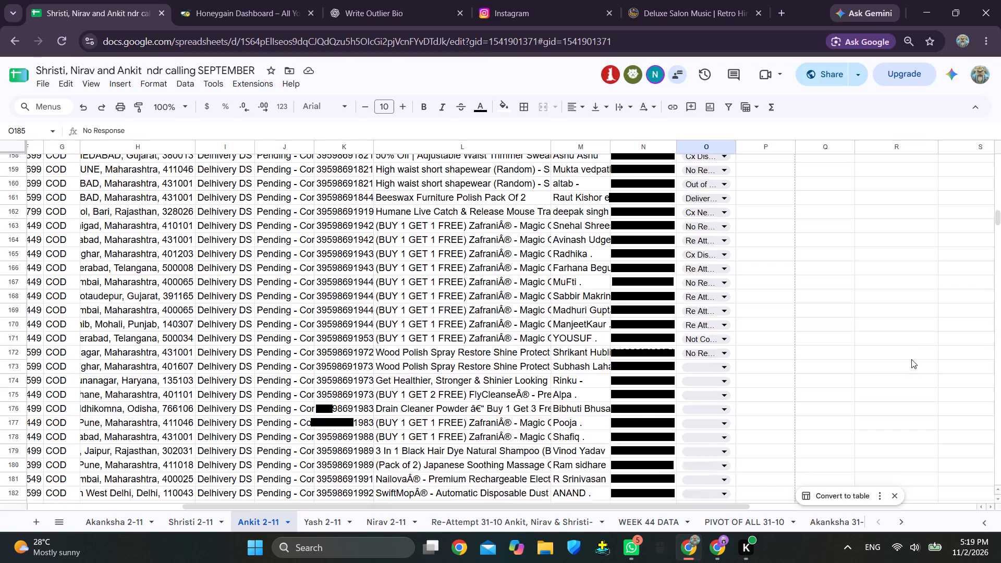
pyautogui.scroll(-3, 911, 359)
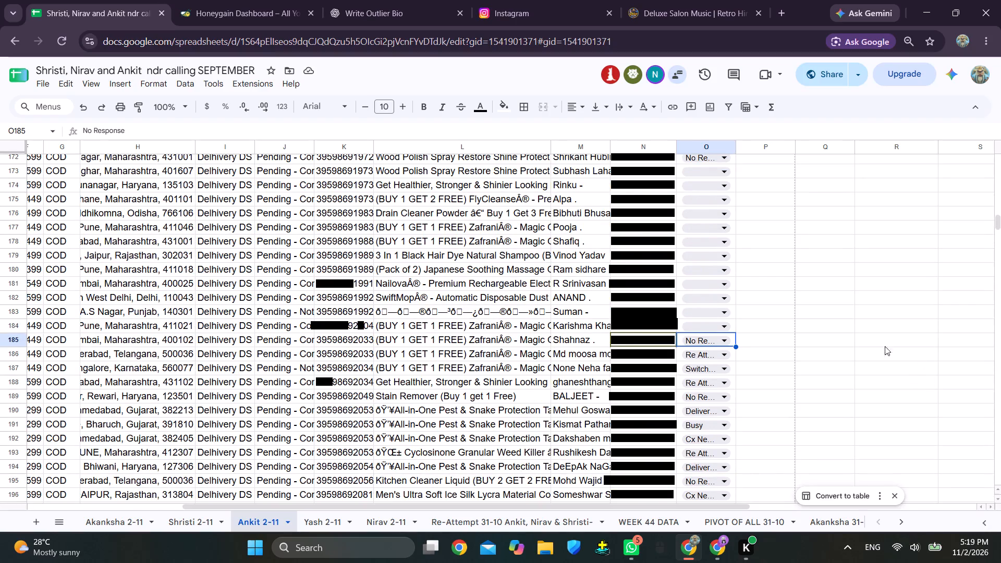
pyautogui.click(660, 323)
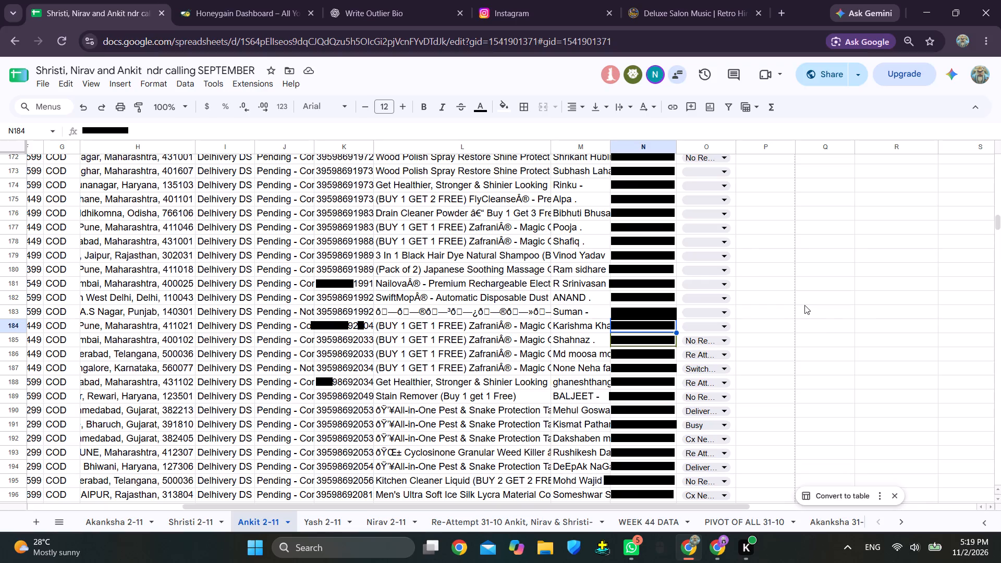
pyautogui.click(711, 329)
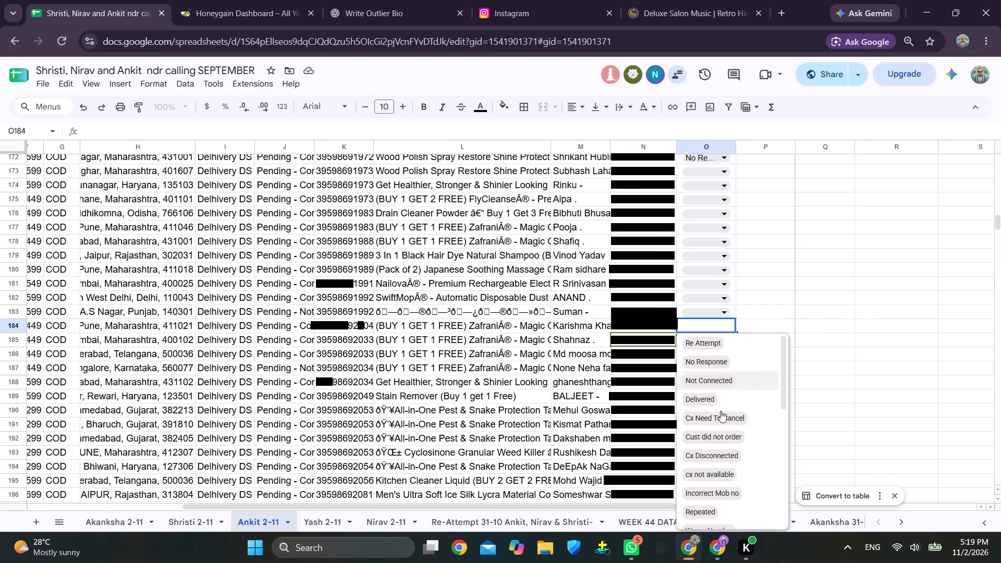
pyautogui.scroll(-10, 718, 435)
pyautogui.click(698, 443)
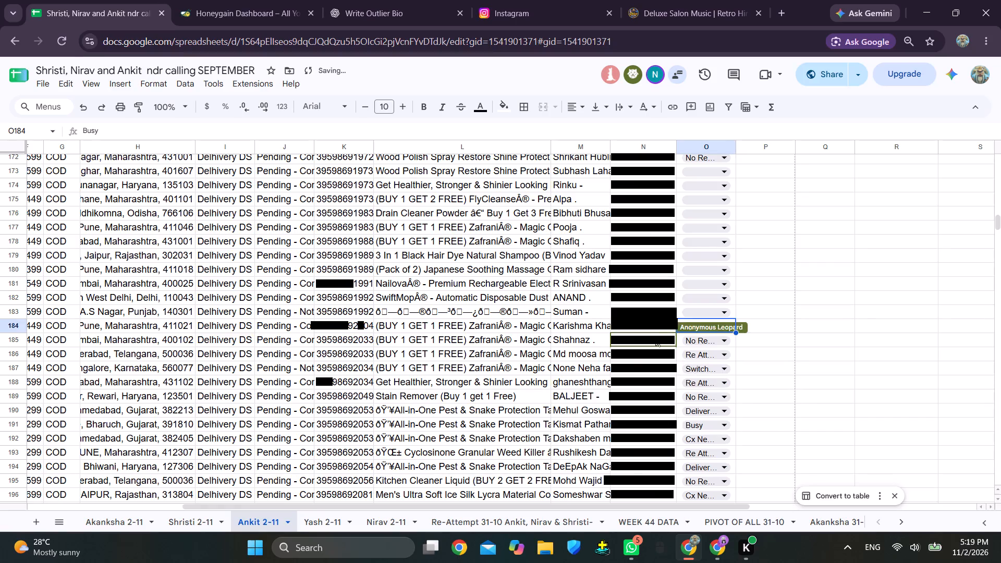
# Check the customer phone in row 183 and review the remark counts in Ankit's pivot table.
pyautogui.click(658, 310)
pyautogui.scroll(2, 965, 328)
pyautogui.scroll(-2, 967, 329)
pyautogui.scroll(20, 967, 331)
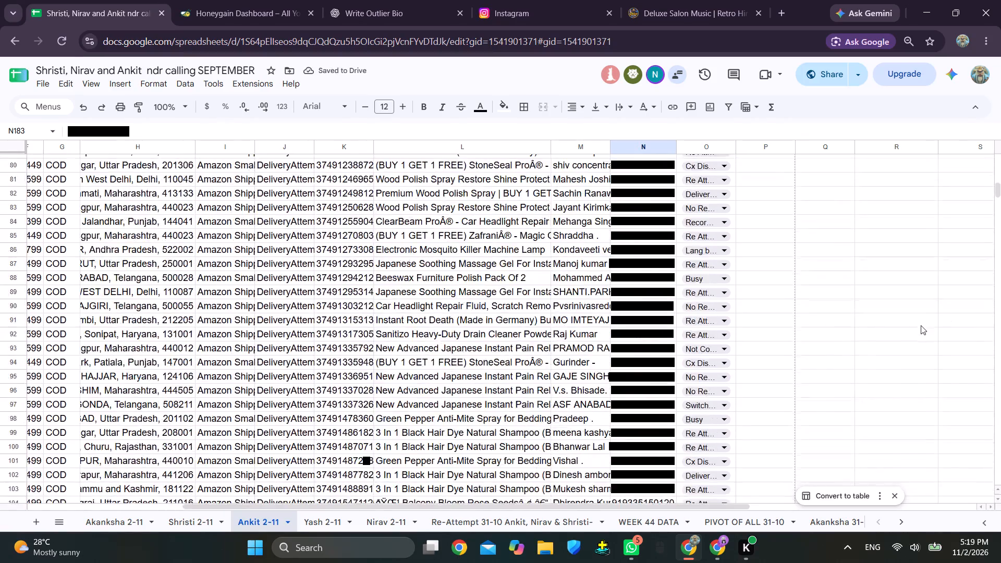
pyautogui.scroll(-2, 920, 325)
pyautogui.scroll(1, 920, 325)
pyautogui.scroll(-1, 920, 325)
pyautogui.scroll(5, 920, 325)
pyautogui.scroll(-1, 924, 321)
pyautogui.scroll(12, 924, 321)
pyautogui.scroll(-2, 927, 316)
pyautogui.scroll(6, 927, 316)
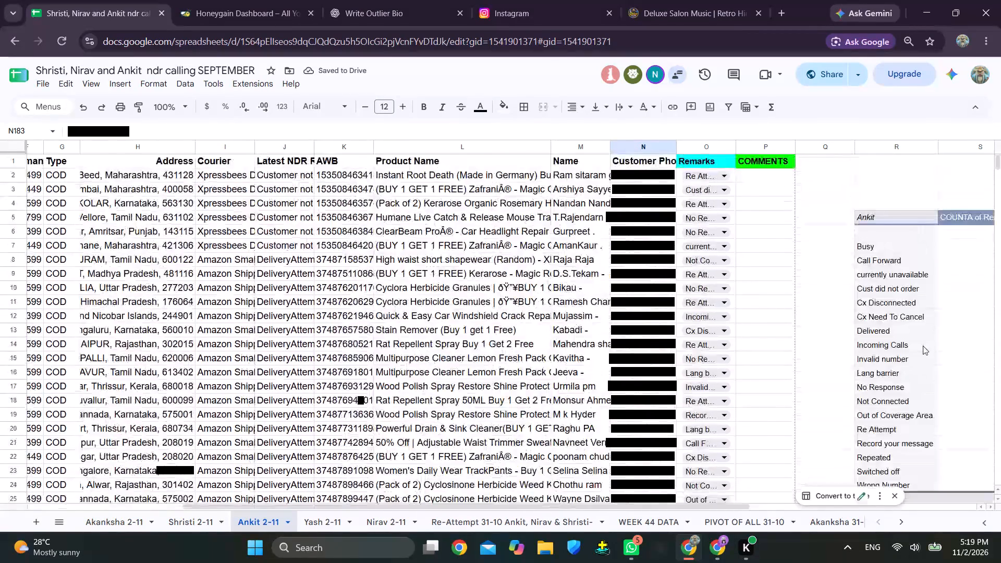
pyautogui.scroll(-1, 922, 348)
pyautogui.moveTo(717, 507); pyautogui.dragTo(750, 504)
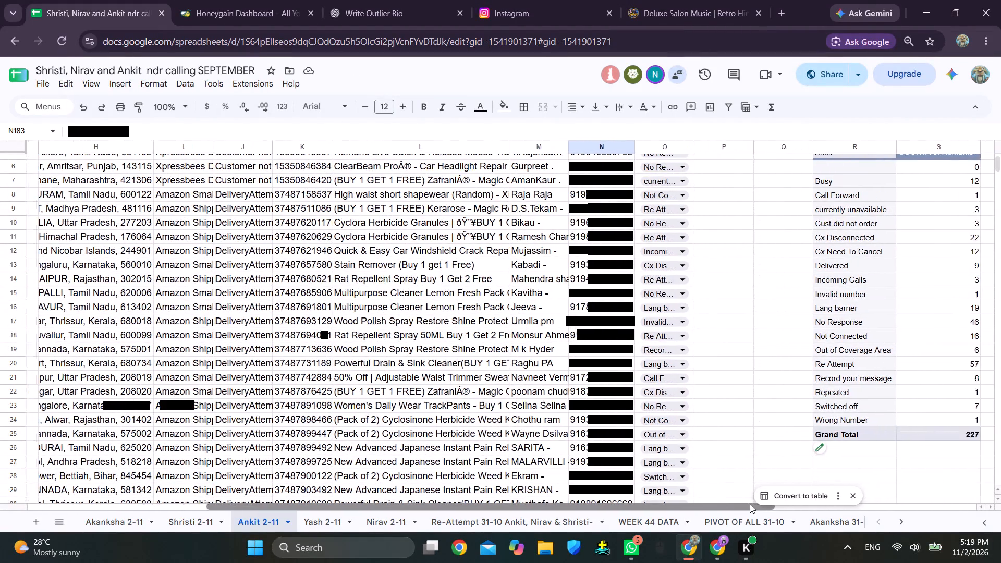
pyautogui.moveTo(750, 504); pyautogui.dragTo(767, 504)
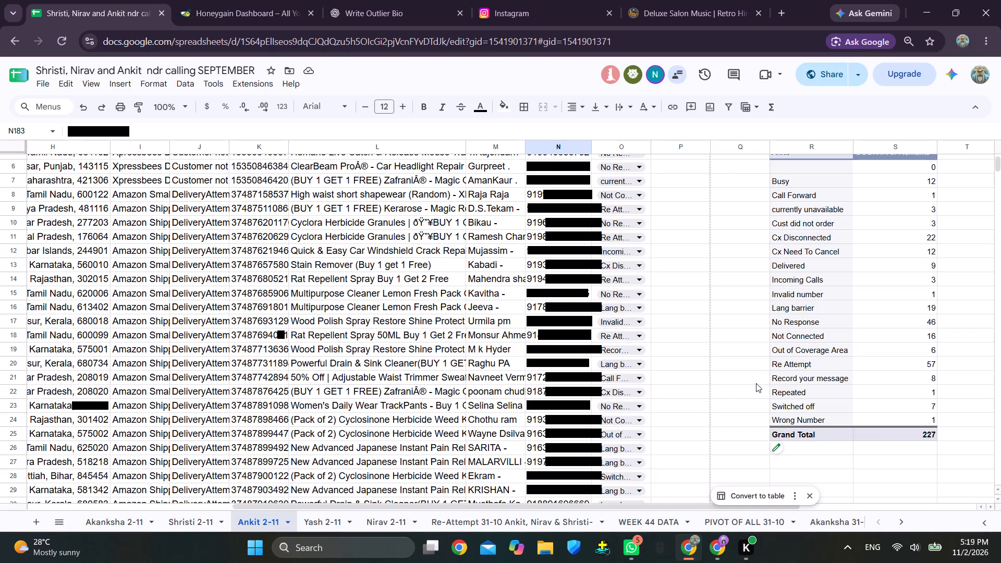
pyautogui.scroll(-14, 695, 375)
pyautogui.scroll(1, 670, 351)
pyautogui.scroll(-1, 670, 351)
pyautogui.scroll(1, 670, 351)
pyautogui.scroll(-10, 670, 351)
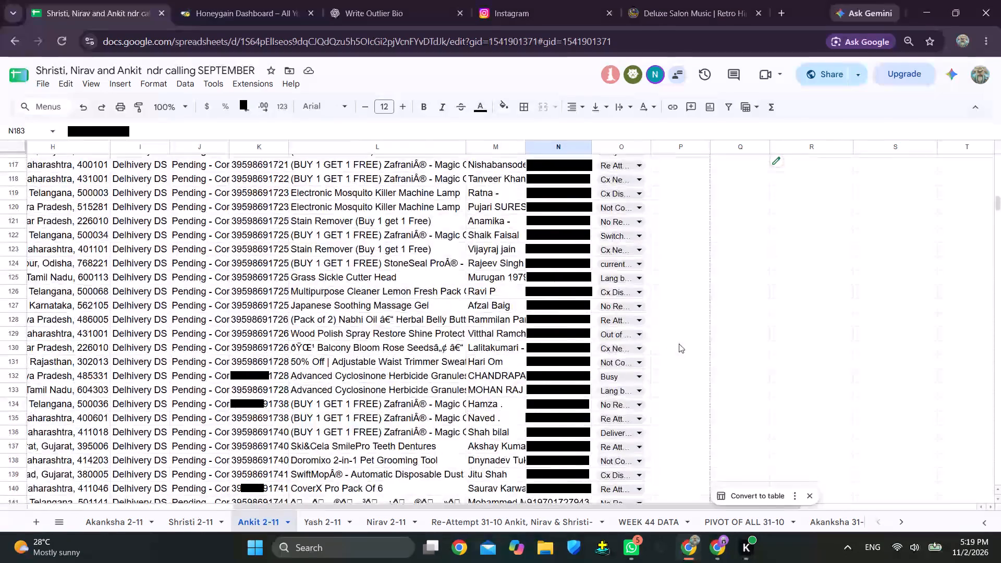
# Set the remark for row 183 on the Ankit 2-11 sheet to currently unavailable.
pyautogui.scroll(-12, 679, 344)
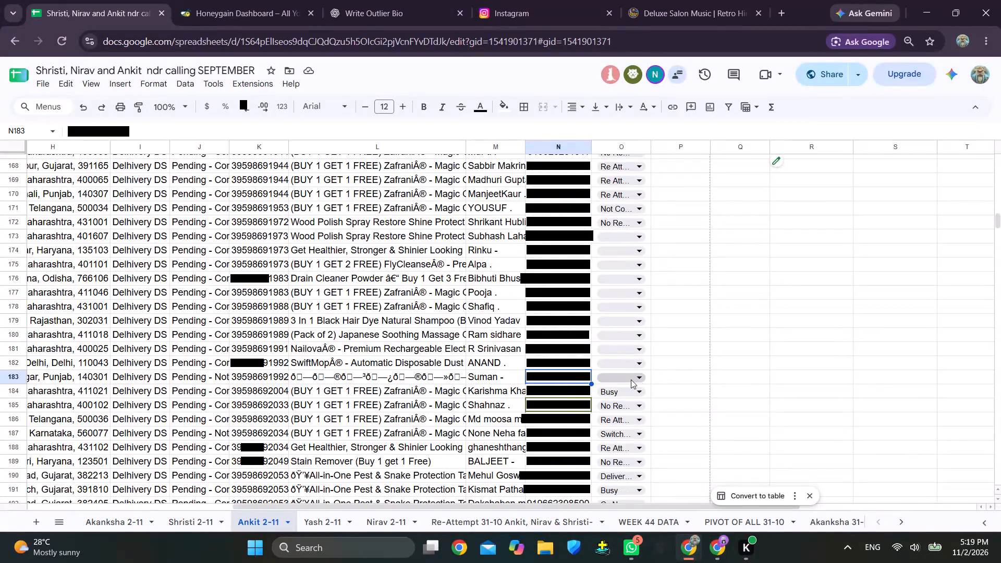
pyautogui.click(631, 380)
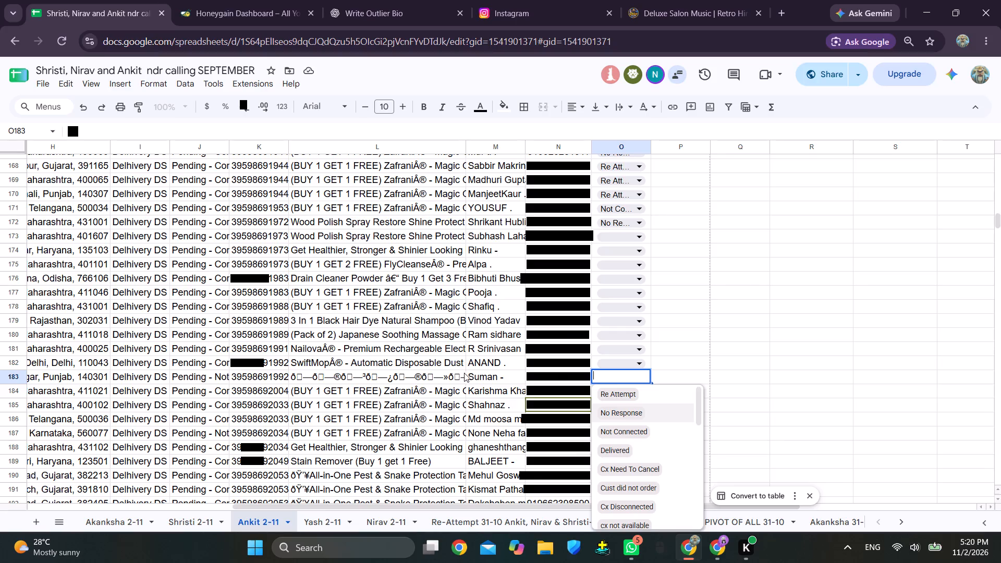
pyautogui.scroll(-17, 631, 431)
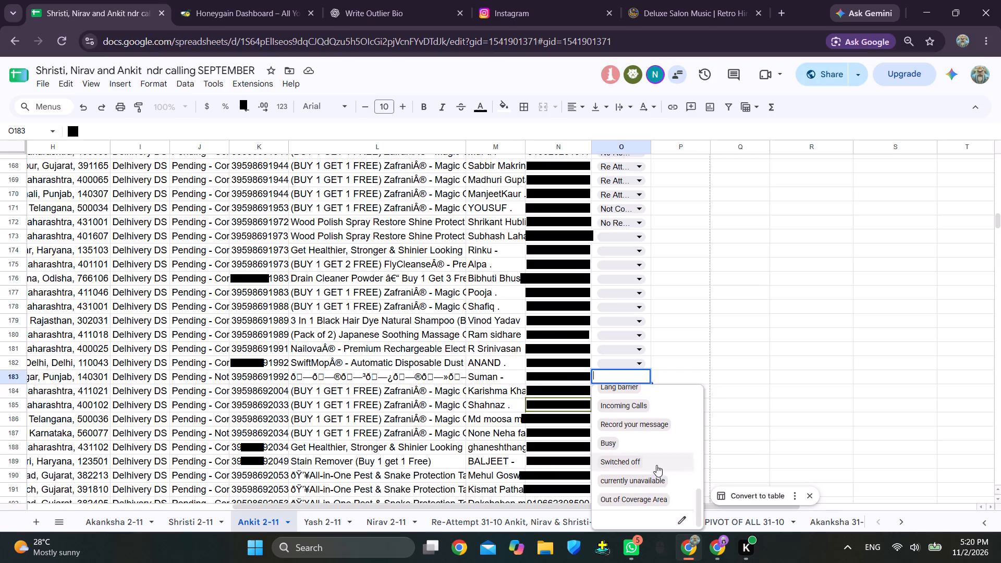
pyautogui.click(657, 483)
# Check the customer phone in row 182 and Ankit's pivot table, and set row 182's remark to Not Connected.
pyautogui.click(568, 364)
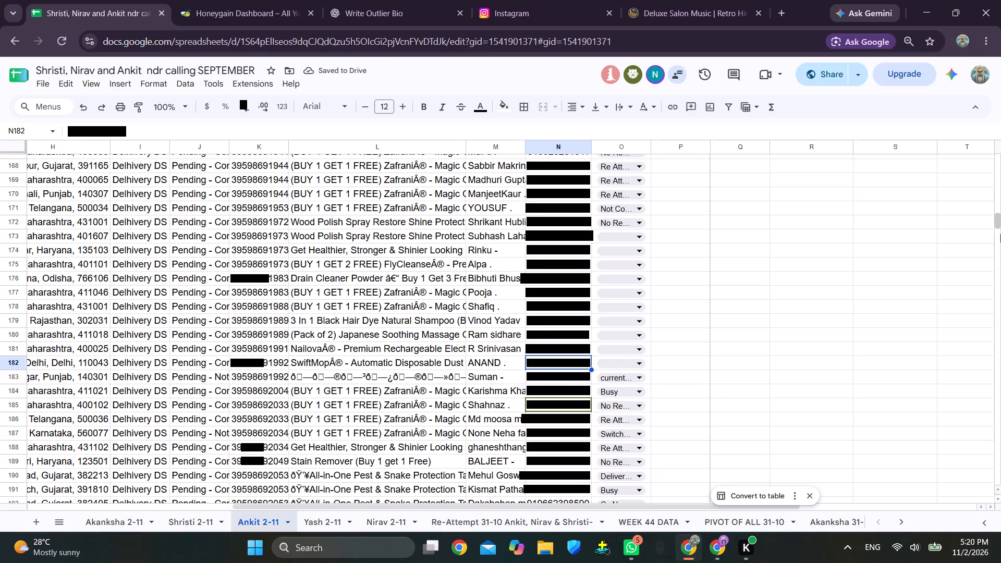
pyautogui.moveTo(996, 226); pyautogui.dragTo(1000, 160)
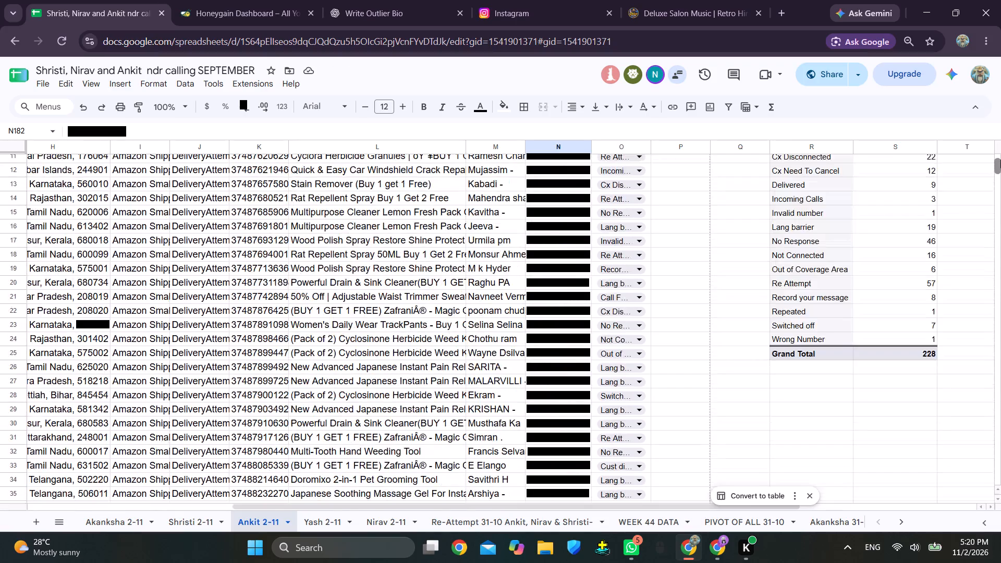
pyautogui.moveTo(1000, 160); pyautogui.dragTo(1000, 159)
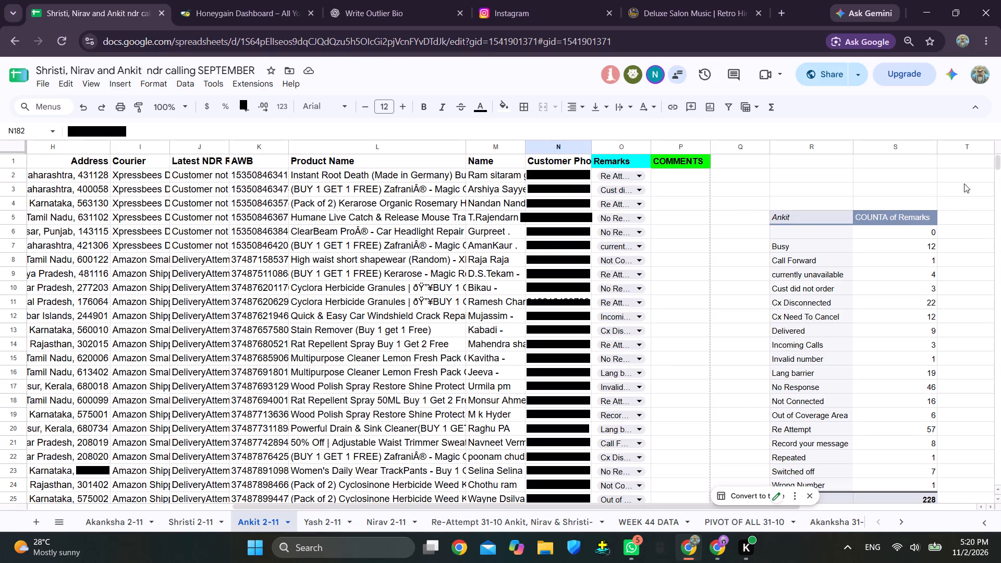
pyautogui.moveTo(996, 163); pyautogui.dragTo(1000, 225)
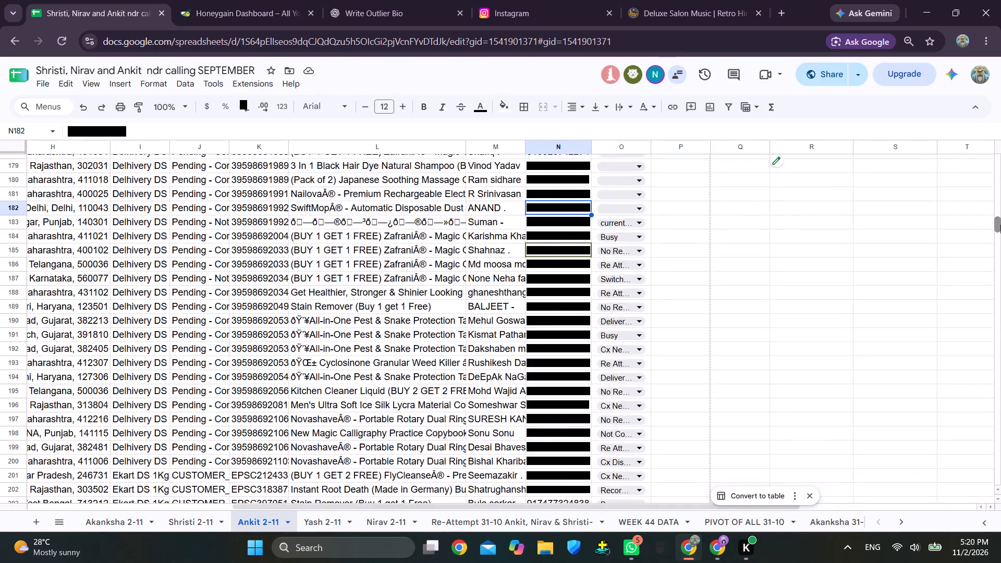
pyautogui.moveTo(1000, 225); pyautogui.dragTo(1000, 220)
pyautogui.scroll(-1, 787, 282)
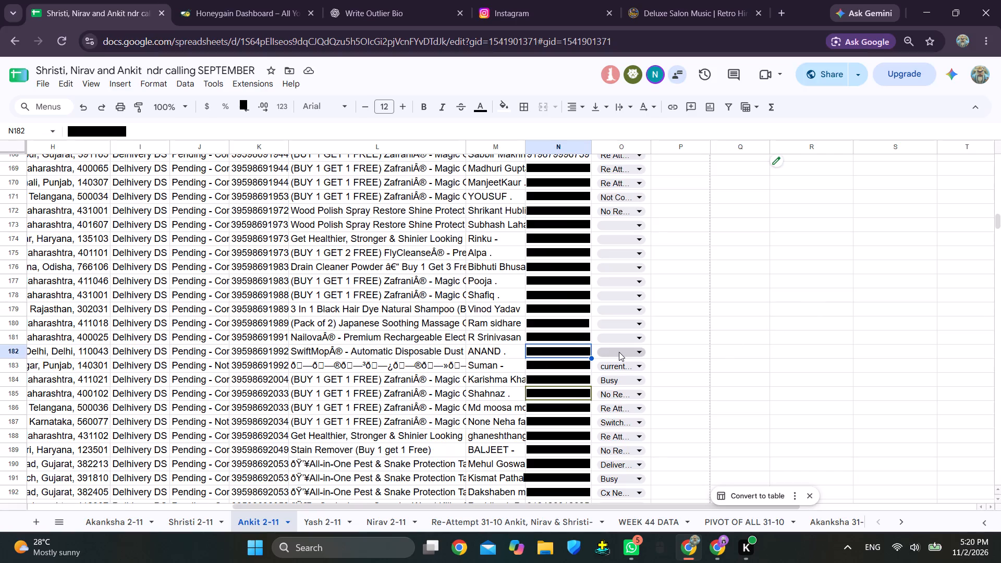
pyautogui.click(998, 220)
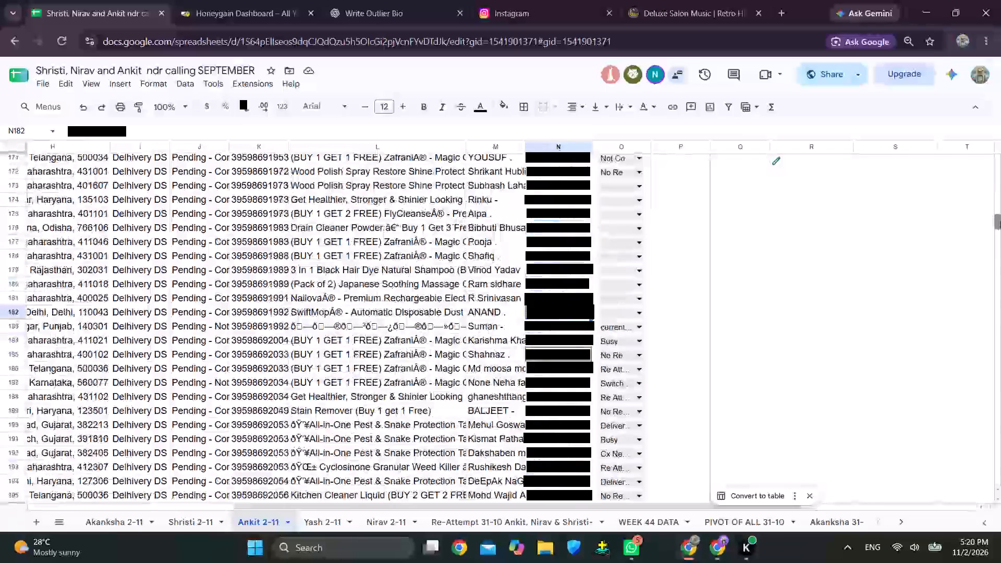
pyautogui.click(629, 353)
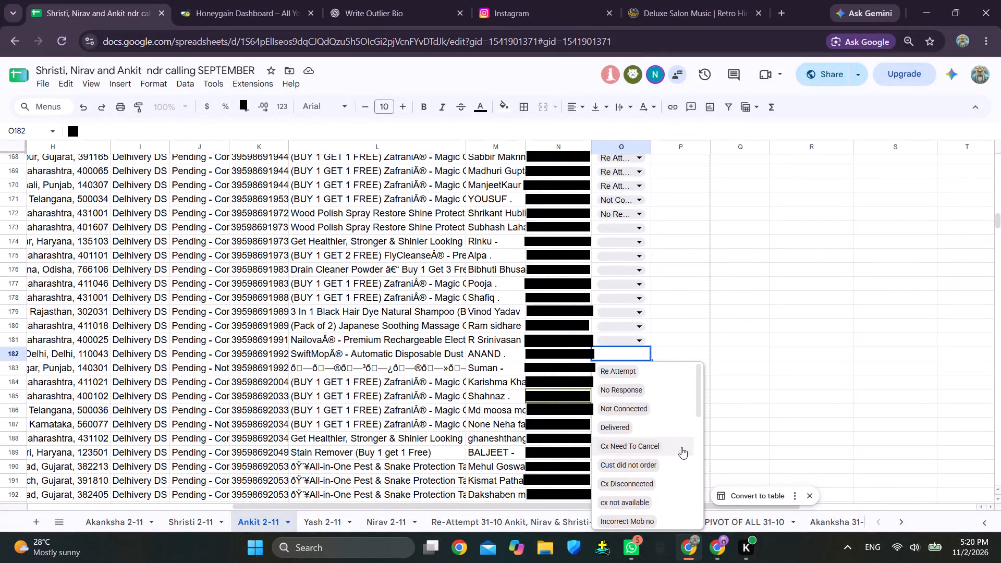
pyautogui.click(640, 410)
# Check the customer phone in row 181 and set that row's remark to Re Attempt.
pyautogui.click(565, 337)
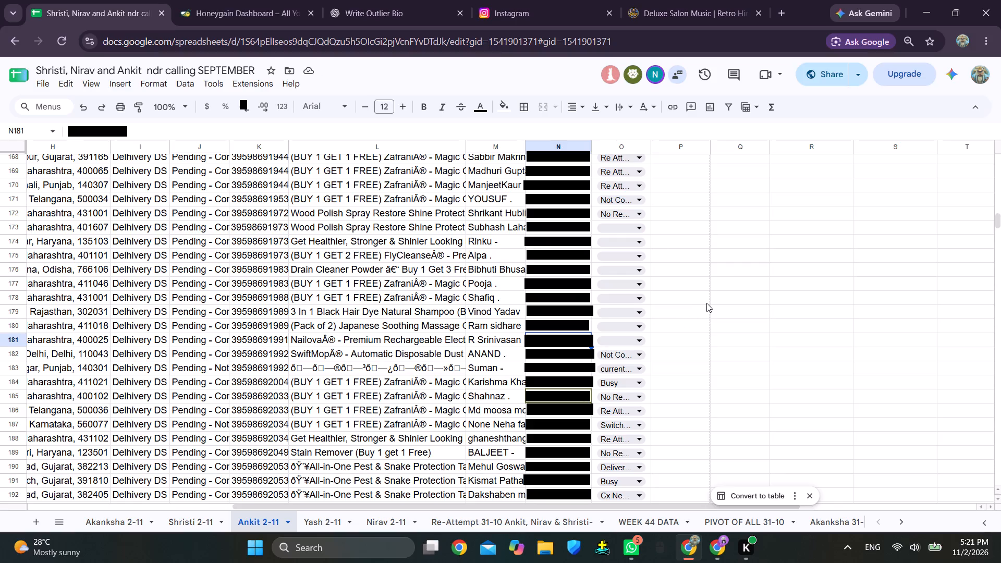
pyautogui.click(998, 222)
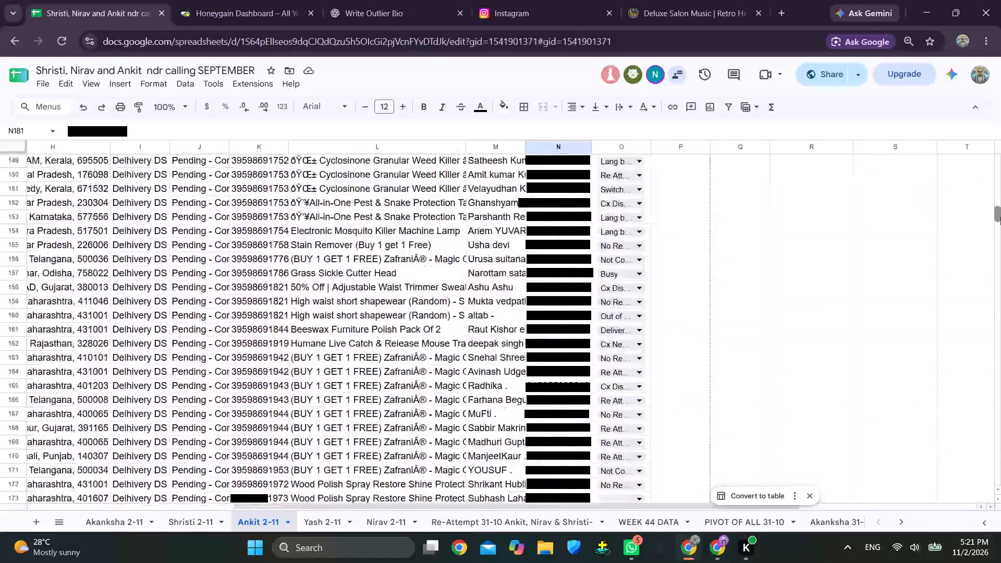
pyautogui.scroll(-1, 750, 308)
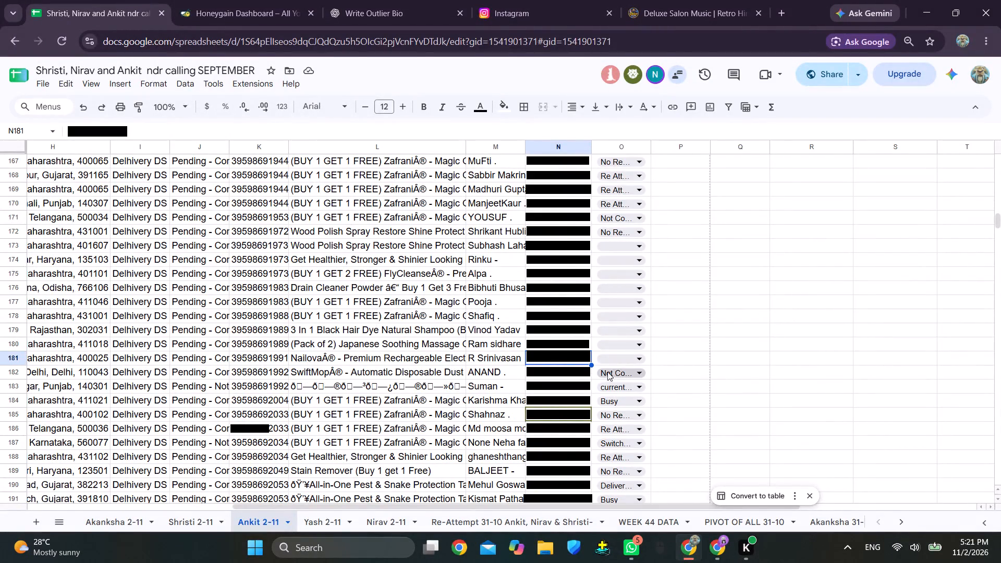
pyautogui.click(624, 357)
pyautogui.click(622, 372)
# Check the customer phone and customer name in row 180 and set that row's remark to Cx Disconnected.
pyautogui.click(575, 342)
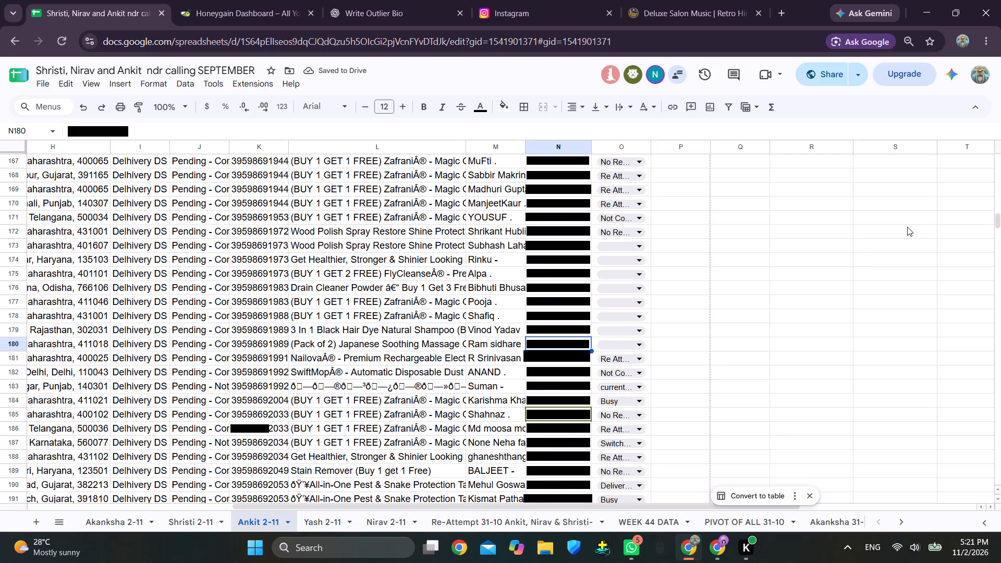
pyautogui.click(997, 222)
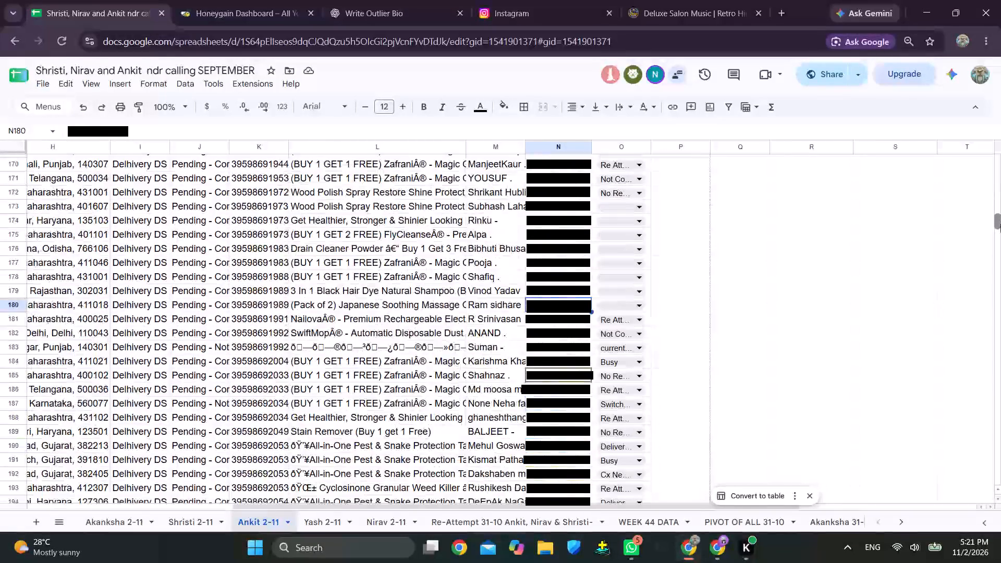
pyautogui.click(501, 282)
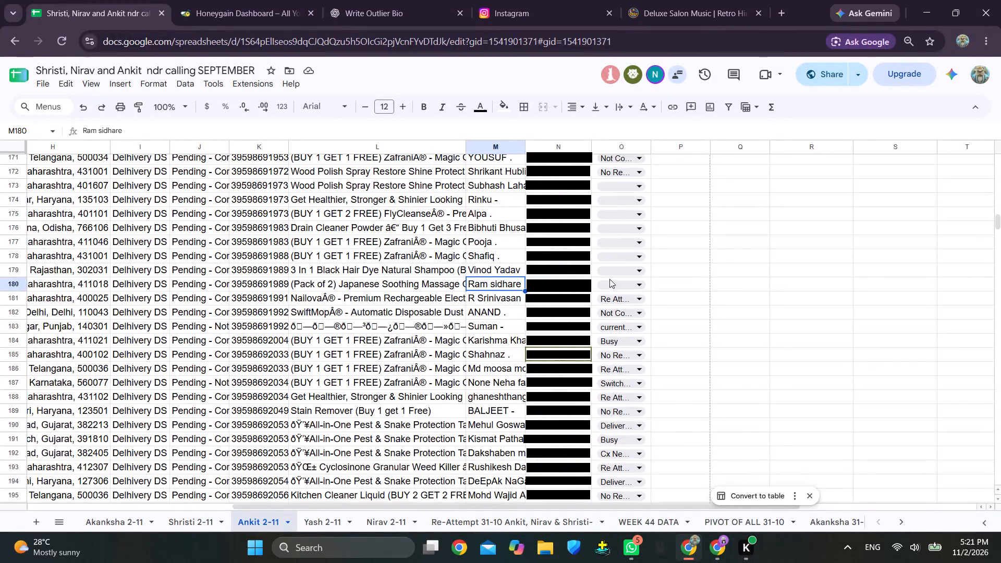
pyautogui.click(610, 283)
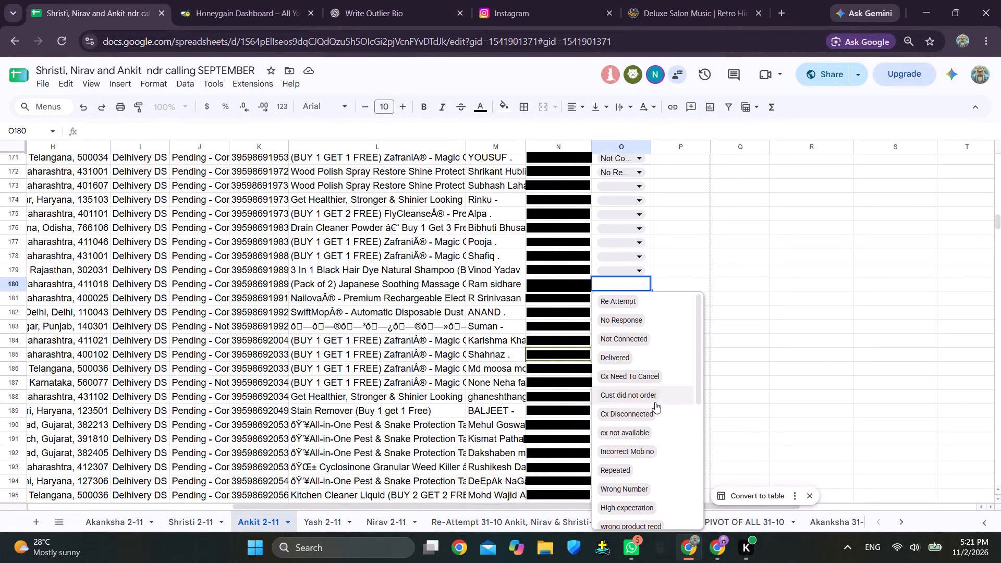
pyautogui.click(617, 418)
# Check row 179's customer phone and name and Ankit's pivot table, and set row 179's remark to Re Attempt.
pyautogui.click(563, 266)
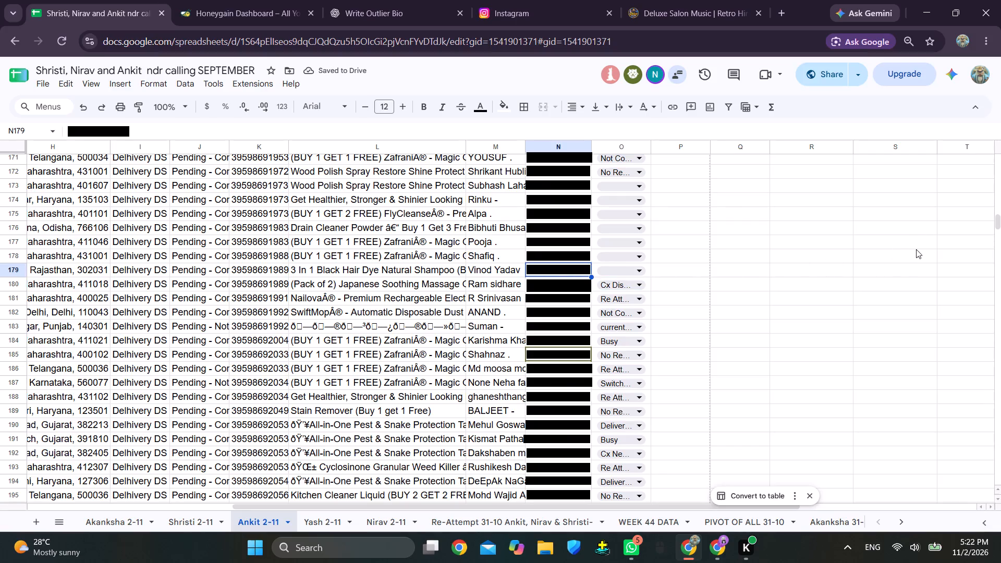
pyautogui.moveTo(997, 222); pyautogui.dragTo(1000, 209)
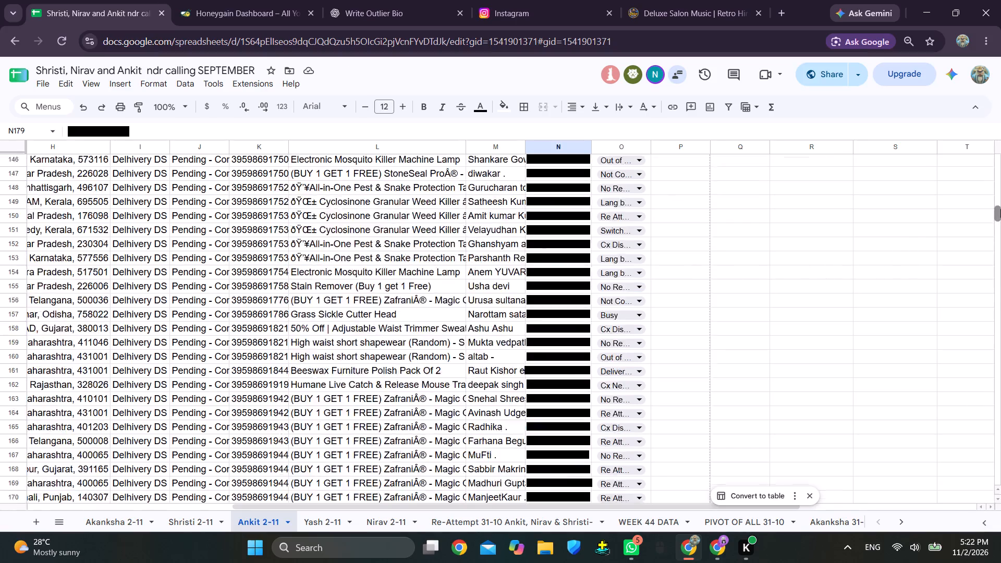
pyautogui.moveTo(1000, 209); pyautogui.dragTo(1000, 162)
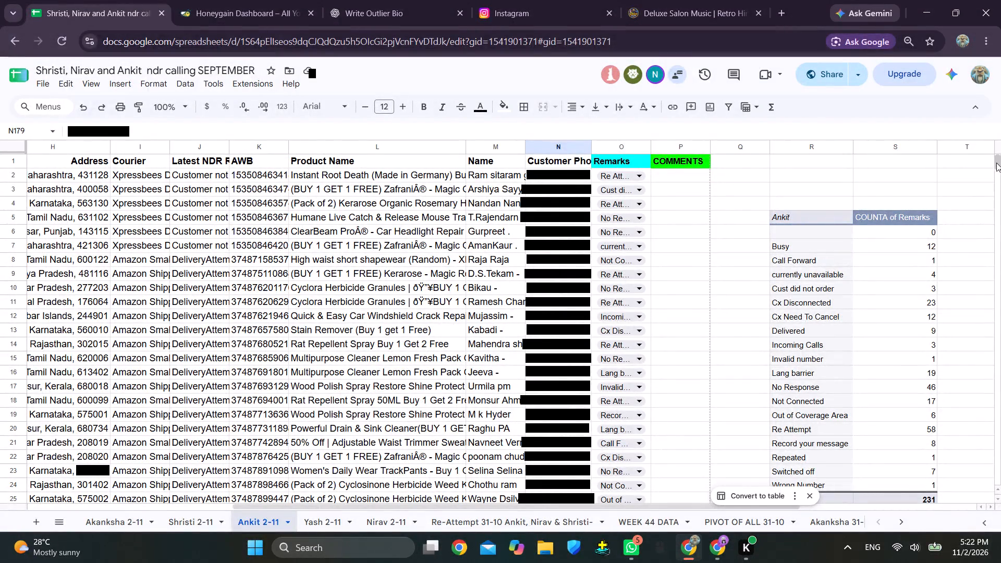
pyautogui.moveTo(997, 162); pyautogui.dragTo(1000, 241)
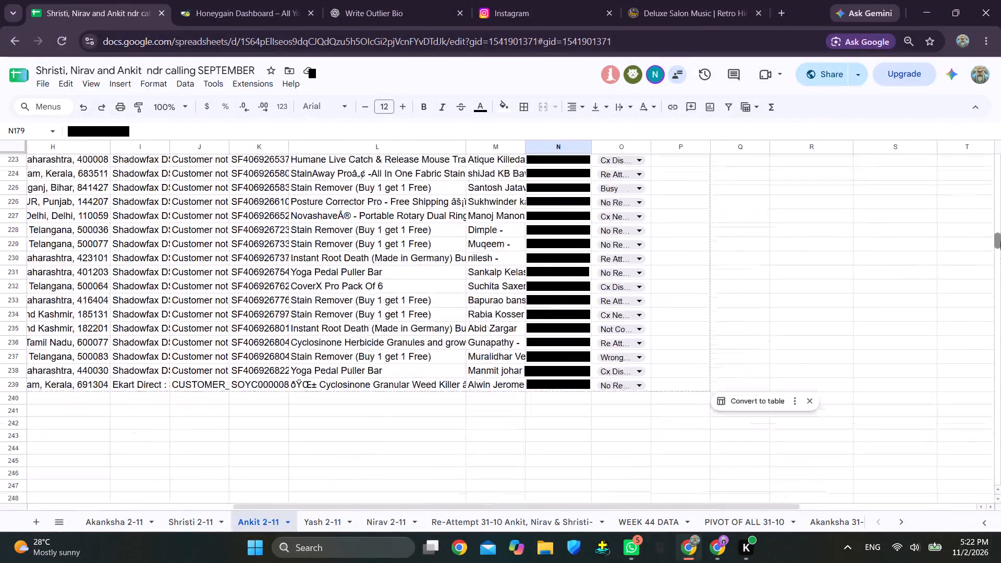
pyautogui.moveTo(1000, 241); pyautogui.dragTo(1000, 221)
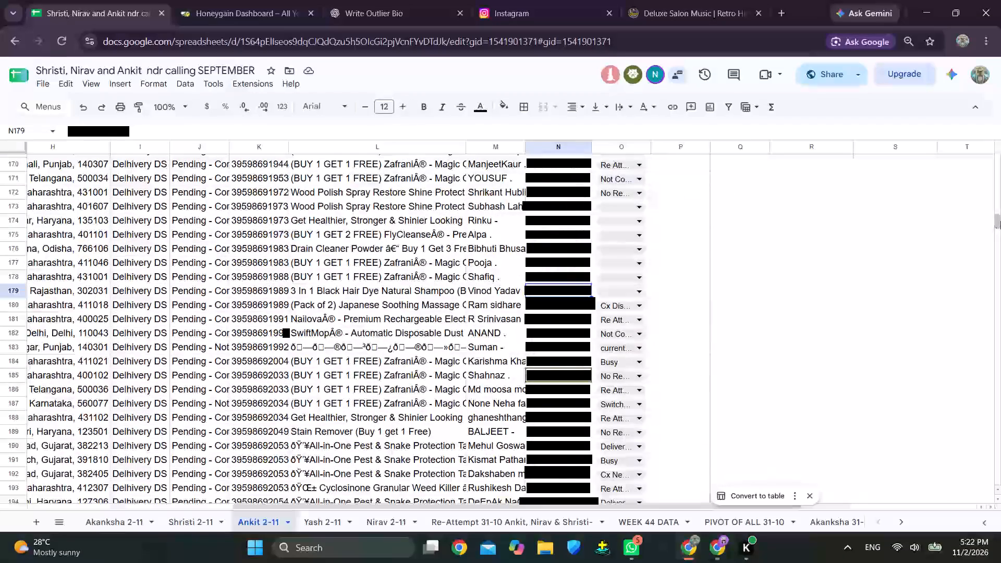
pyautogui.click(511, 295)
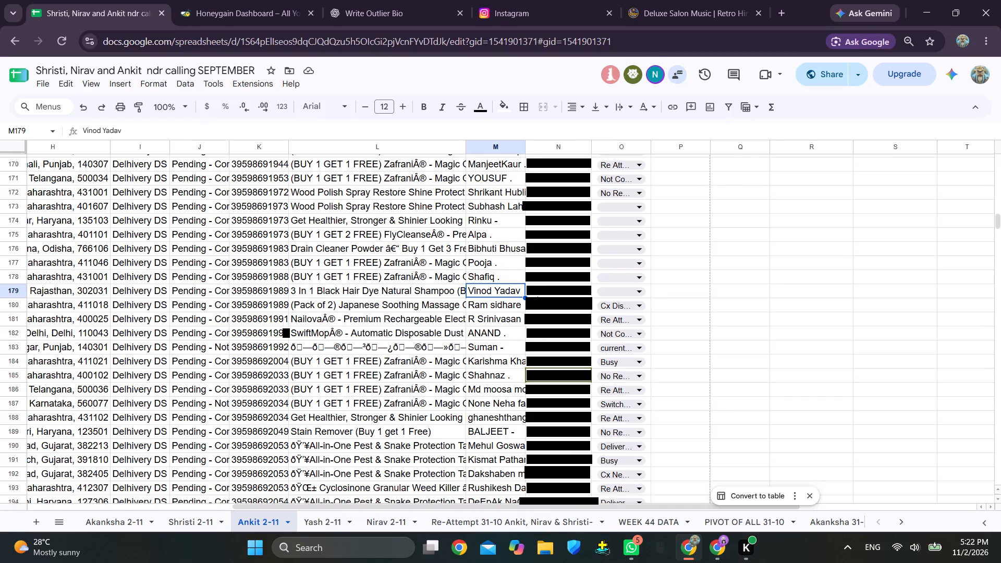
pyautogui.click(609, 289)
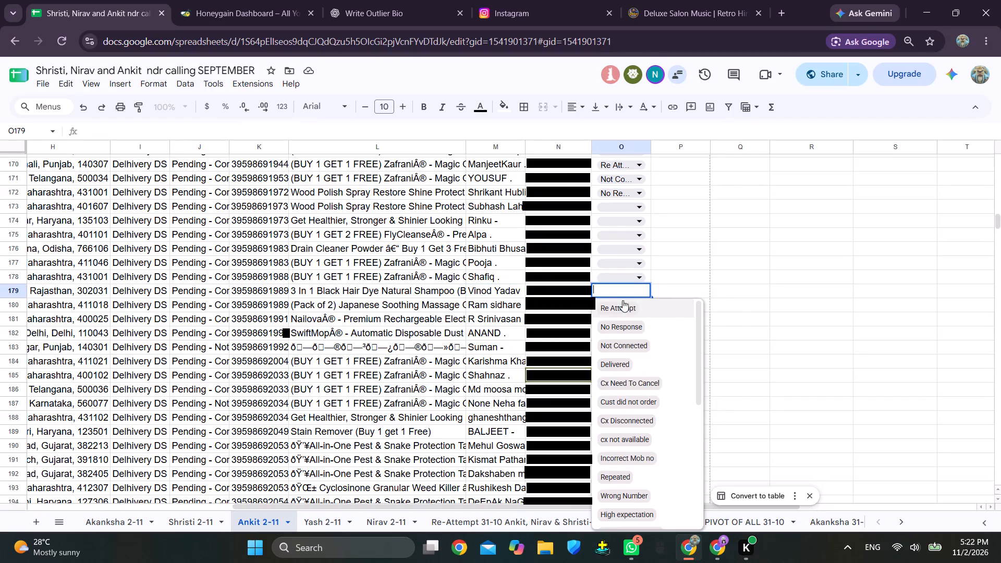
pyautogui.click(614, 307)
# Check the customer phone and customer name in row 178 and set that row's remark to Busy.
pyautogui.click(575, 276)
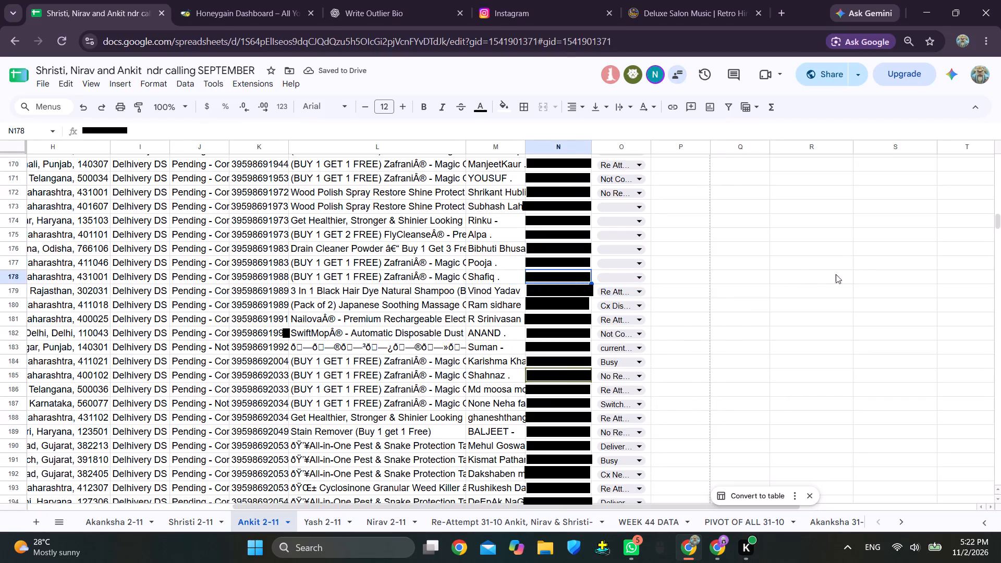
pyautogui.click(997, 219)
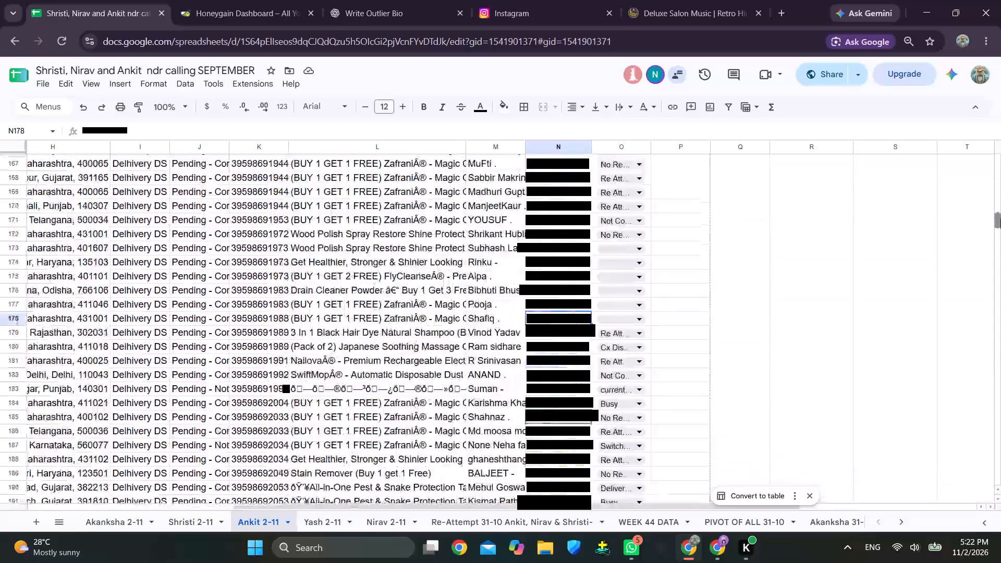
pyautogui.click(502, 255)
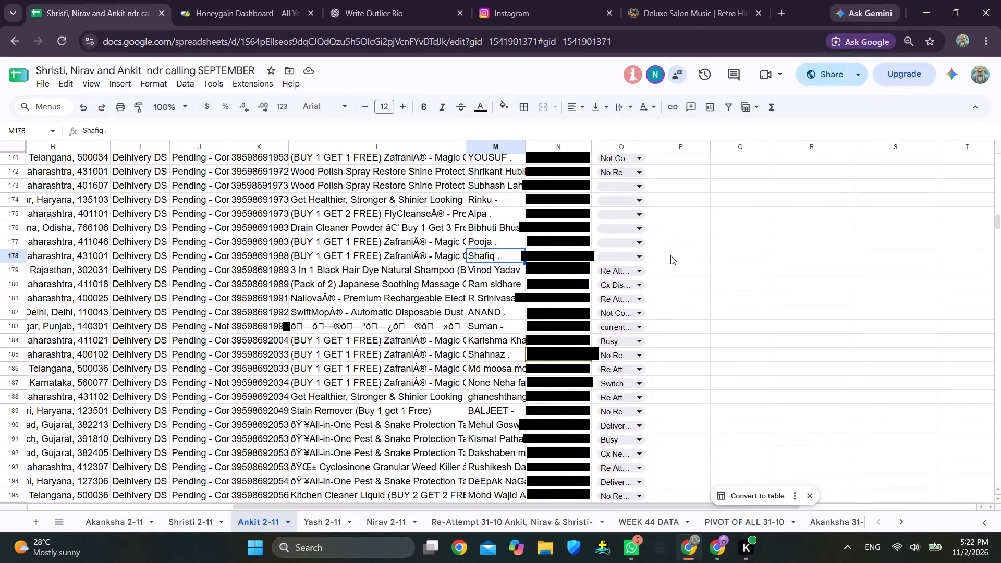
pyautogui.click(632, 257)
pyautogui.scroll(-12, 652, 329)
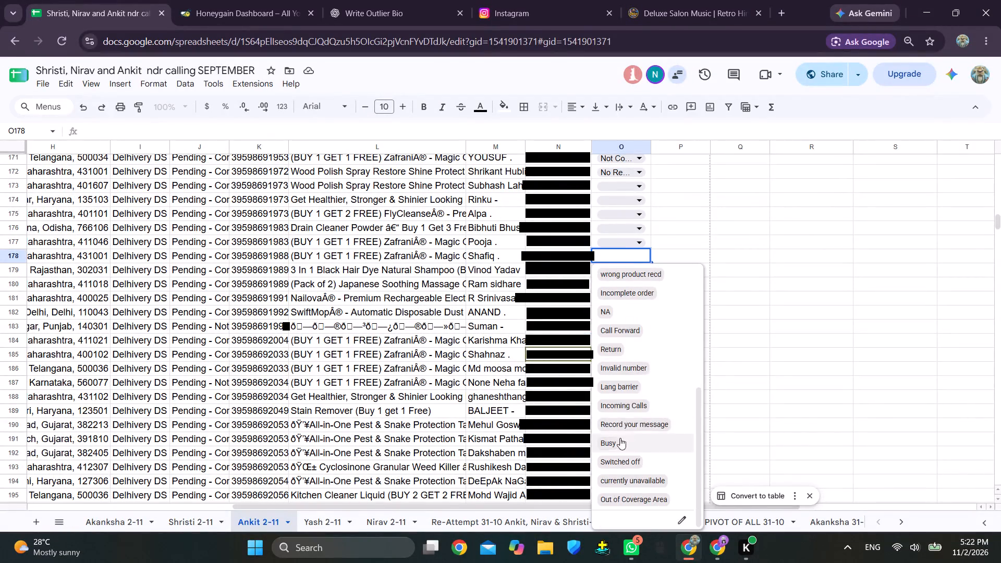
pyautogui.click(617, 438)
# Check the customer phone and customer name in row 177 and set that row's remark to No Response.
pyautogui.click(564, 240)
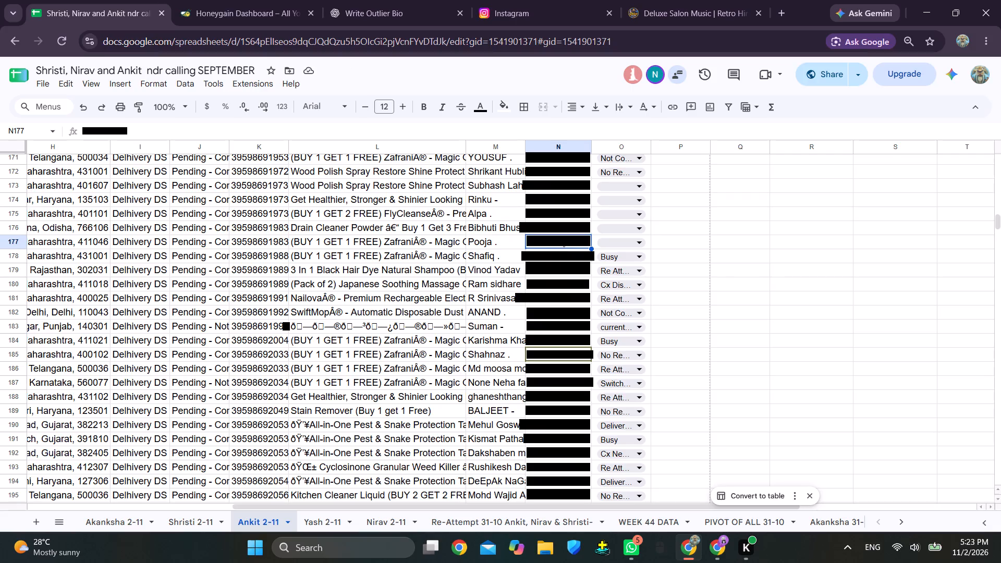
pyautogui.click(493, 241)
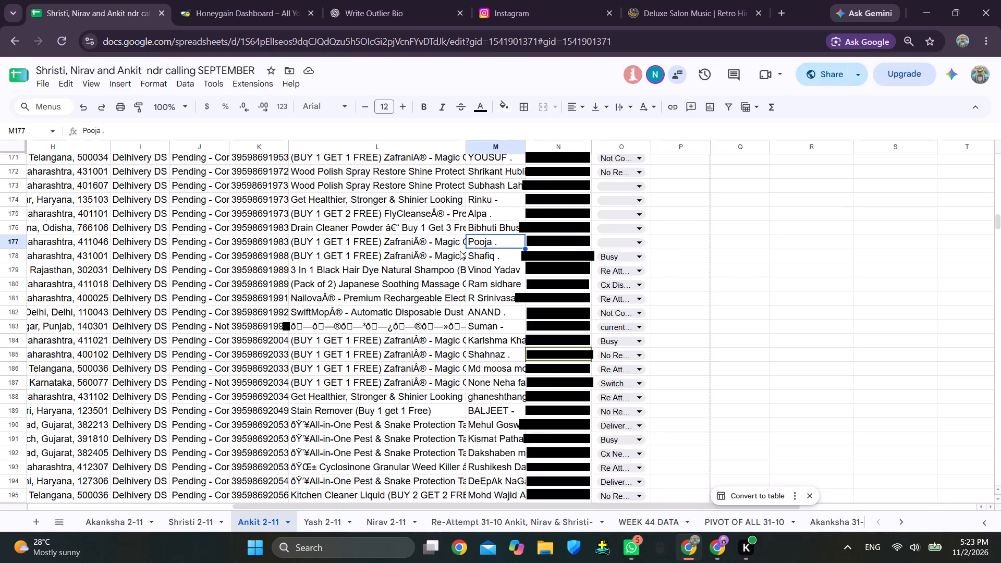
pyautogui.click(996, 221)
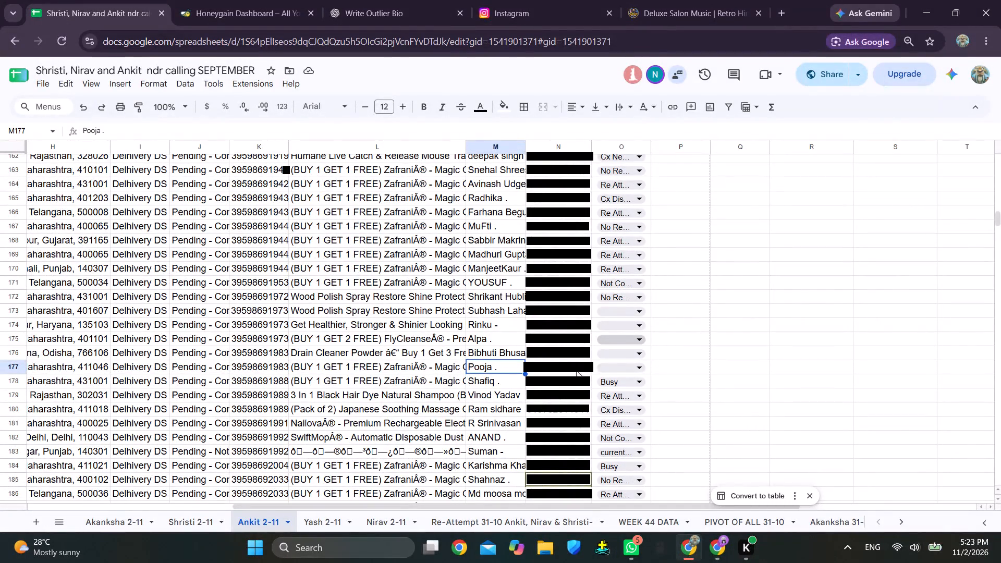
pyautogui.click(617, 368)
pyautogui.click(636, 402)
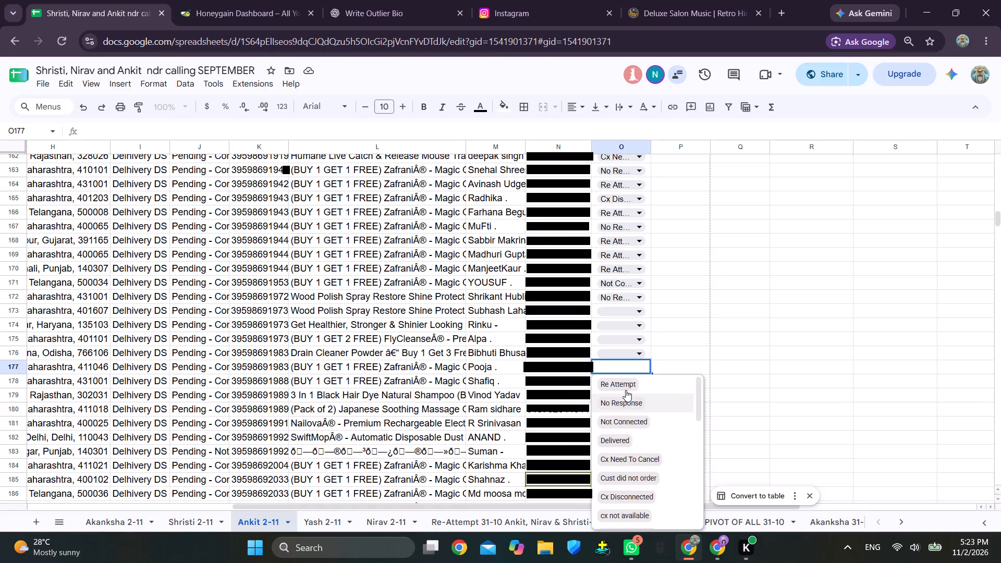
# Check row 176's customer phone and name and Ankit's pivot table, and set row 176's remark to currently unavailable.
pyautogui.click(579, 351)
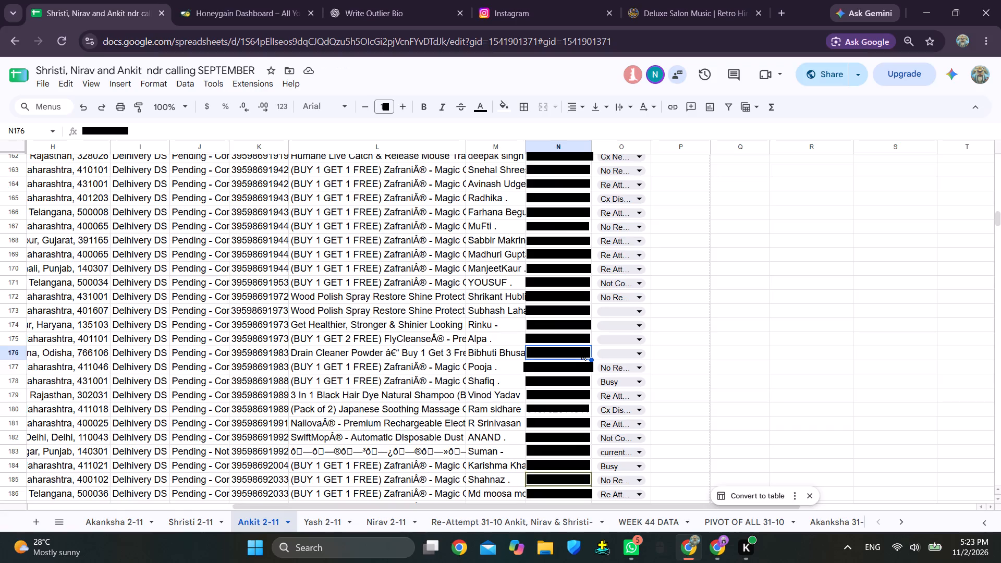
pyautogui.click(500, 353)
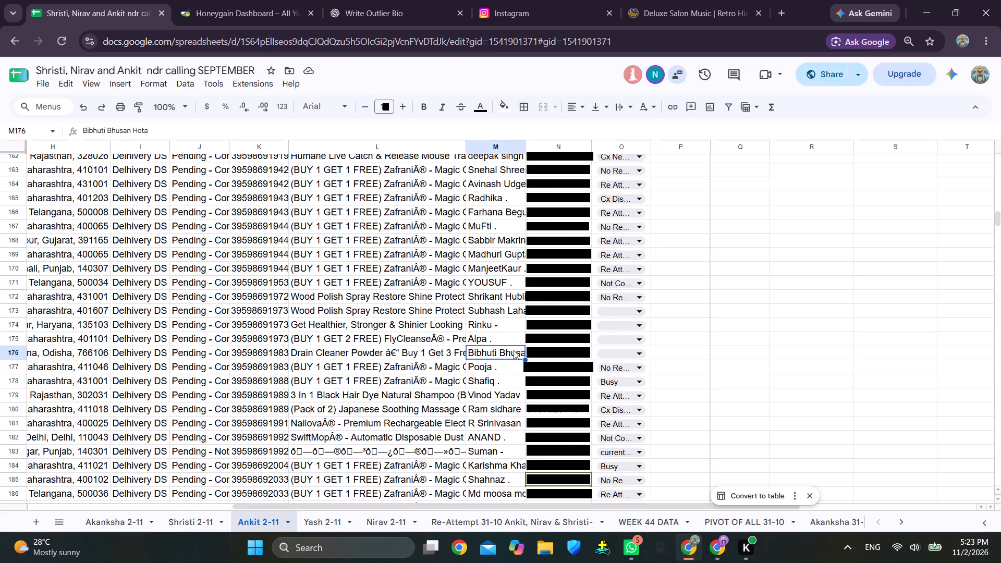
pyautogui.moveTo(998, 223); pyautogui.dragTo(1000, 202)
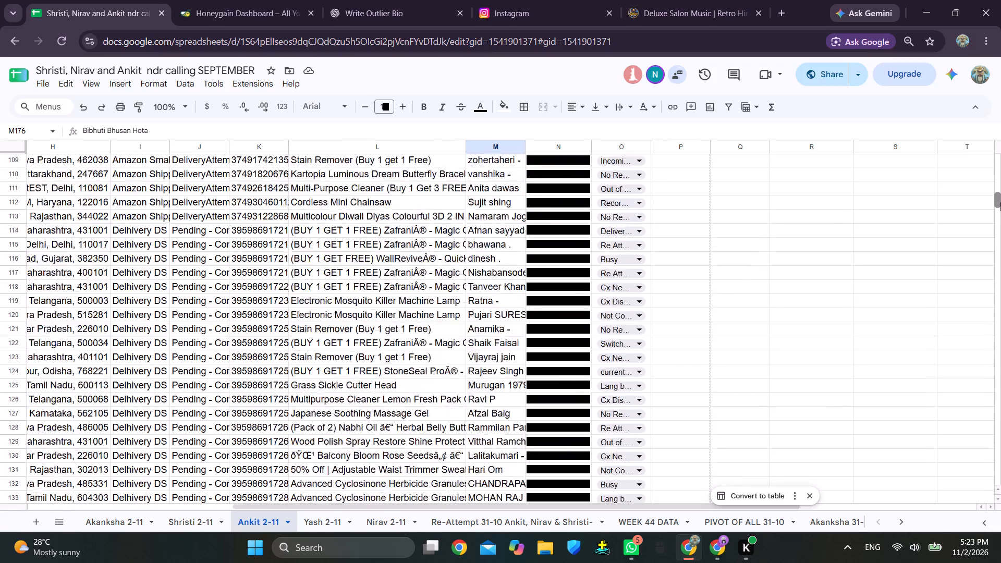
pyautogui.moveTo(1000, 202); pyautogui.dragTo(1000, 169)
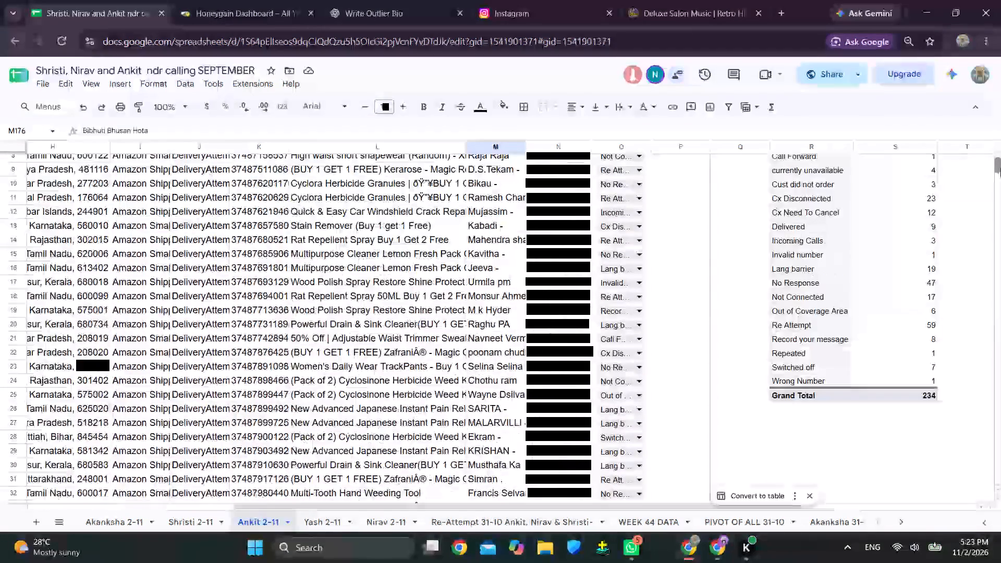
pyautogui.moveTo(1000, 169); pyautogui.dragTo(1000, 167)
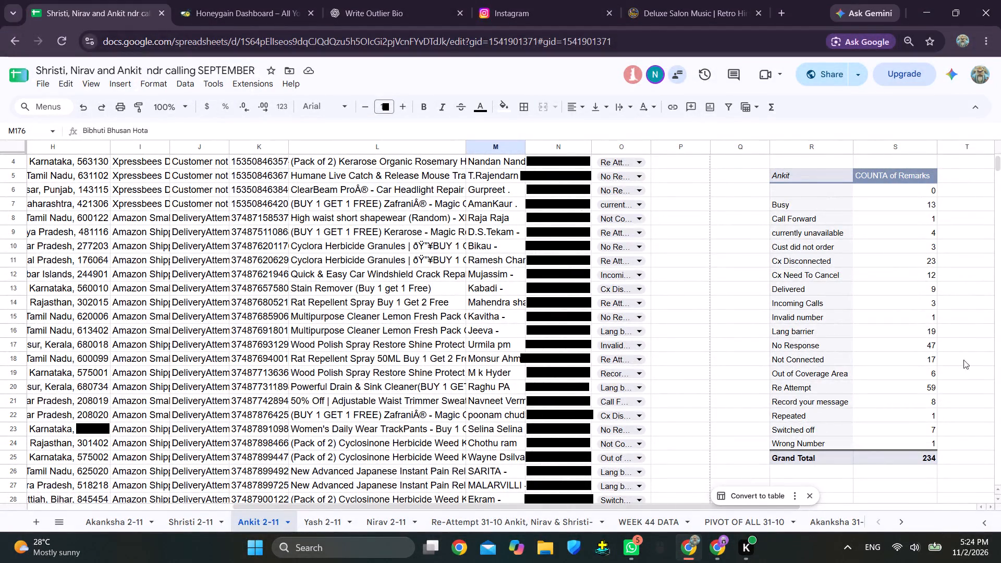
pyautogui.moveTo(998, 167); pyautogui.dragTo(1000, 223)
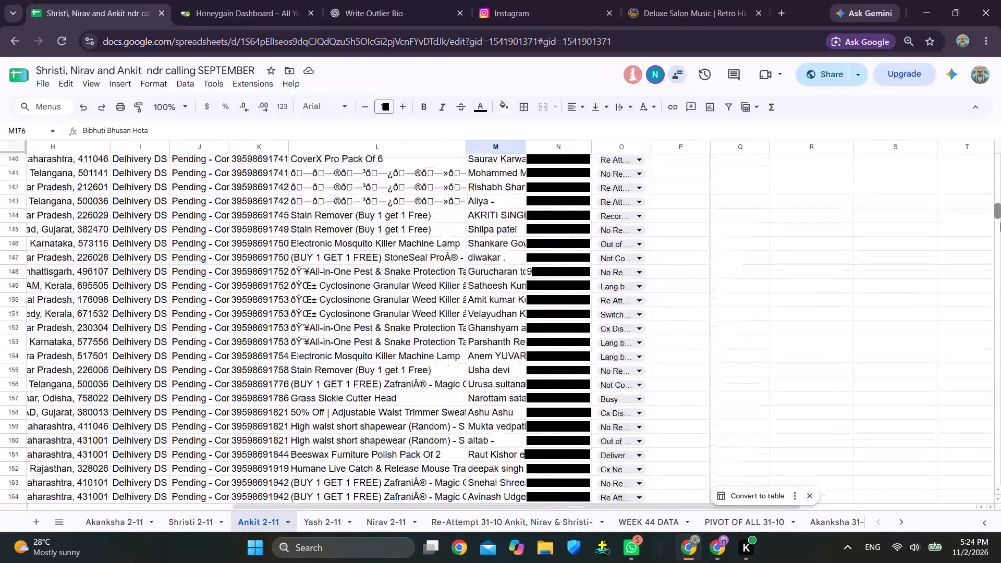
pyautogui.moveTo(1000, 223); pyautogui.dragTo(1000, 224)
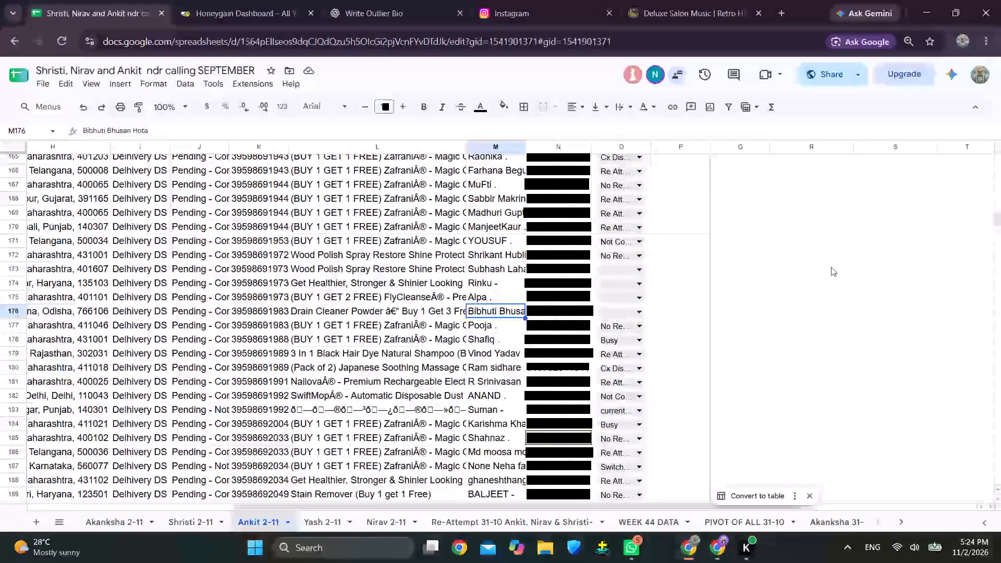
pyautogui.click(615, 309)
pyautogui.scroll(-13, 636, 376)
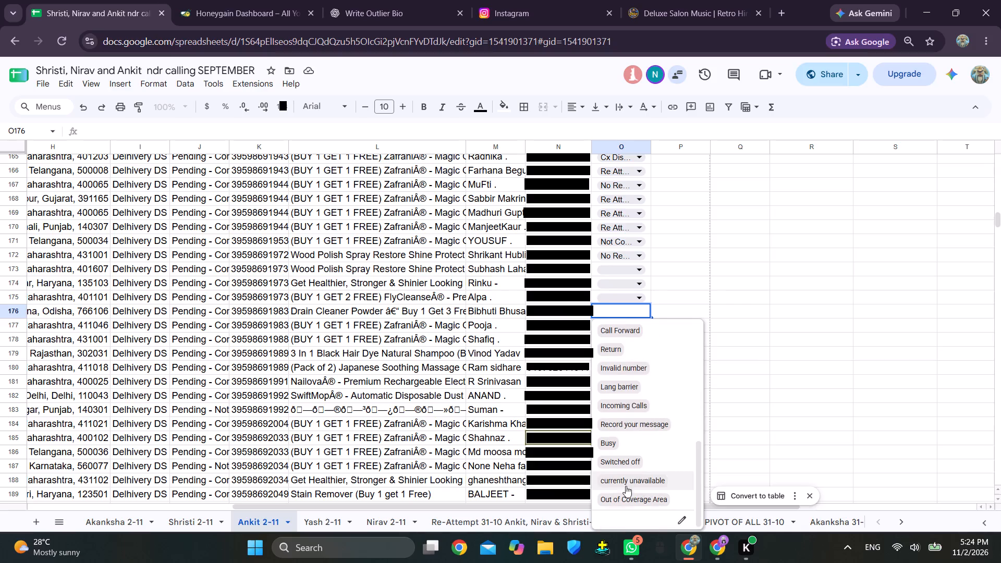
pyautogui.click(628, 481)
# Check the customer phone in row 175 and set that row's remark to Incoming Calls.
pyautogui.click(570, 295)
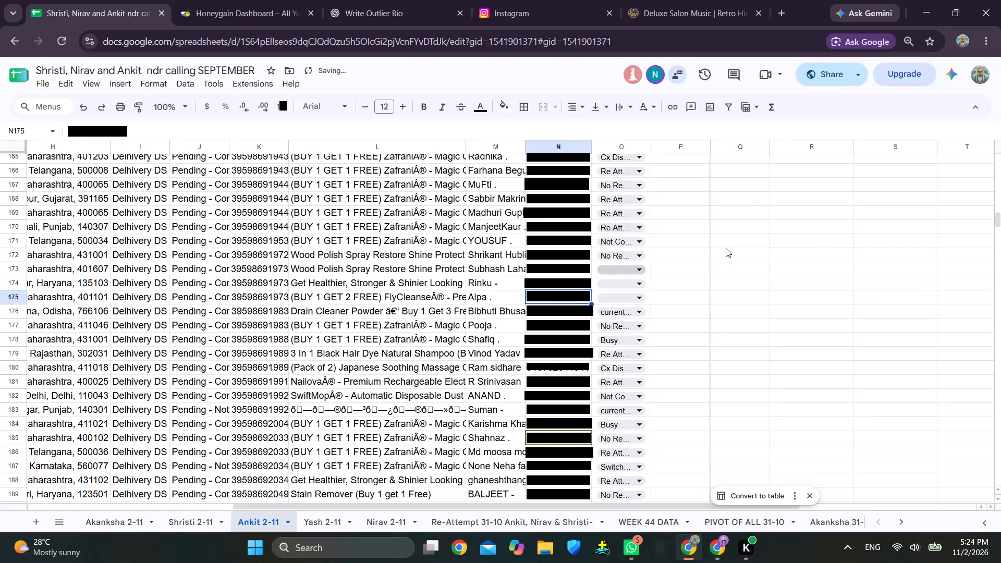
pyautogui.click(999, 218)
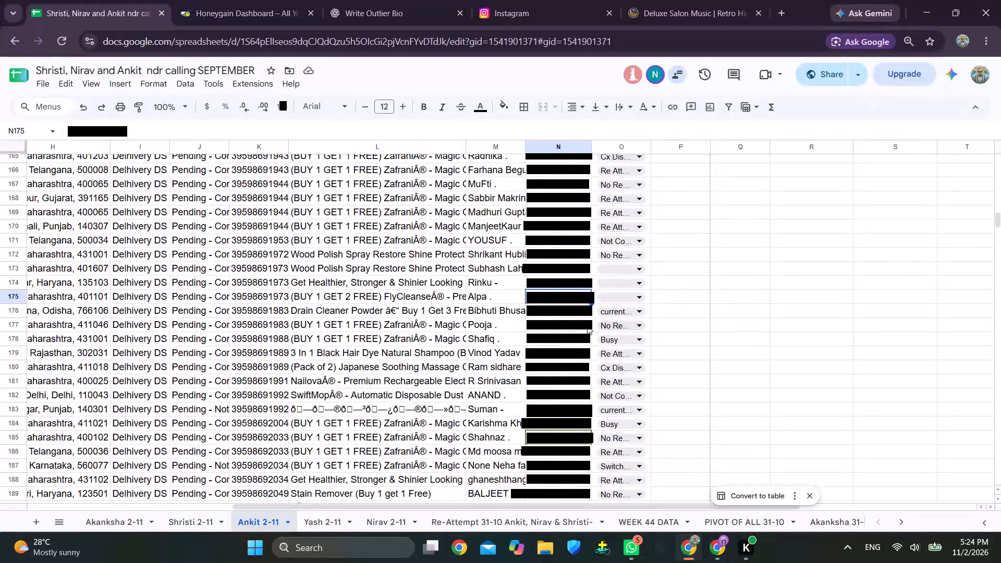
pyautogui.click(634, 296)
pyautogui.scroll(-3, 667, 376)
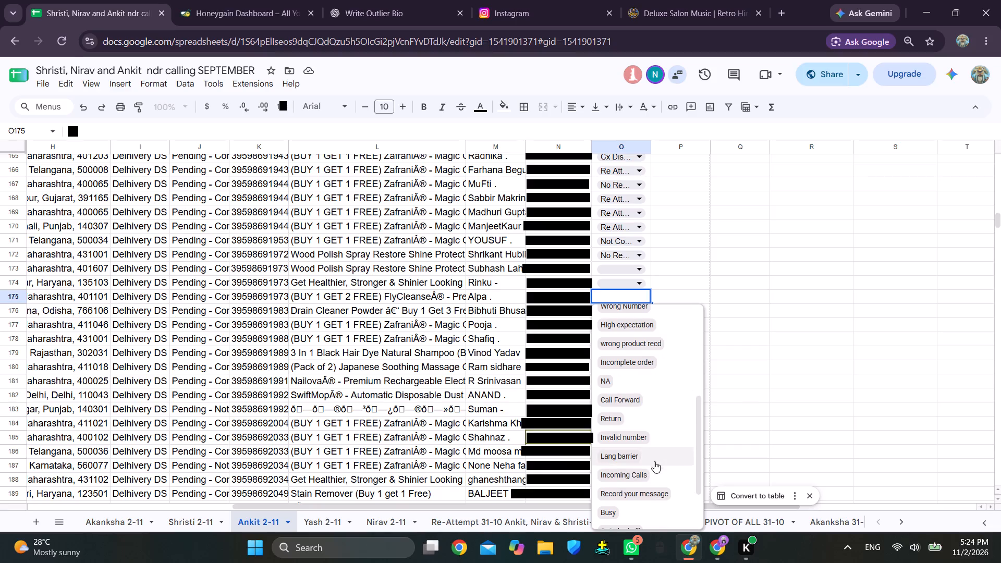
pyautogui.click(630, 476)
# Check the customer phone and customer name in row 174 and set that row's remark to Not Connected.
pyautogui.click(569, 281)
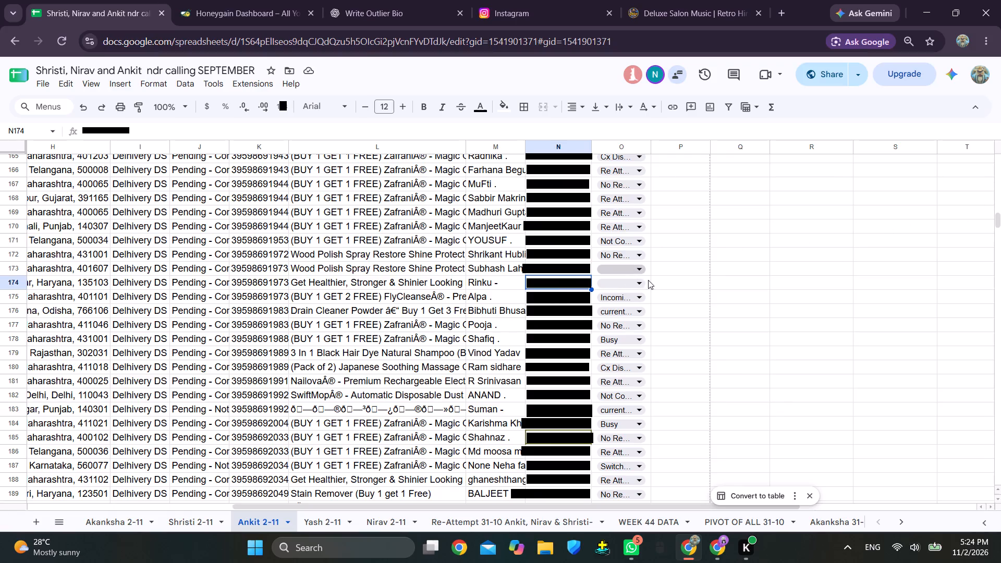
pyautogui.click(514, 284)
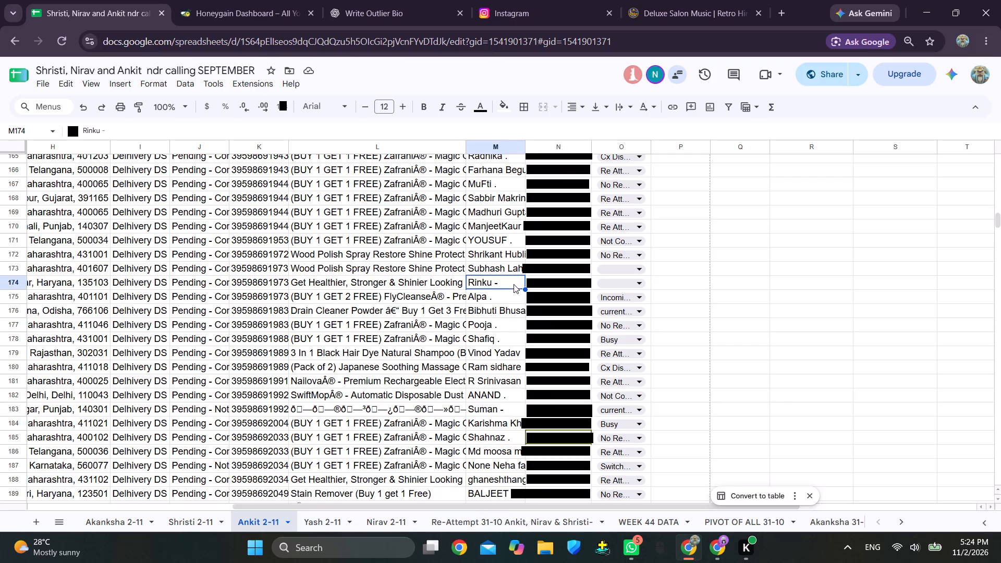
pyautogui.click(997, 219)
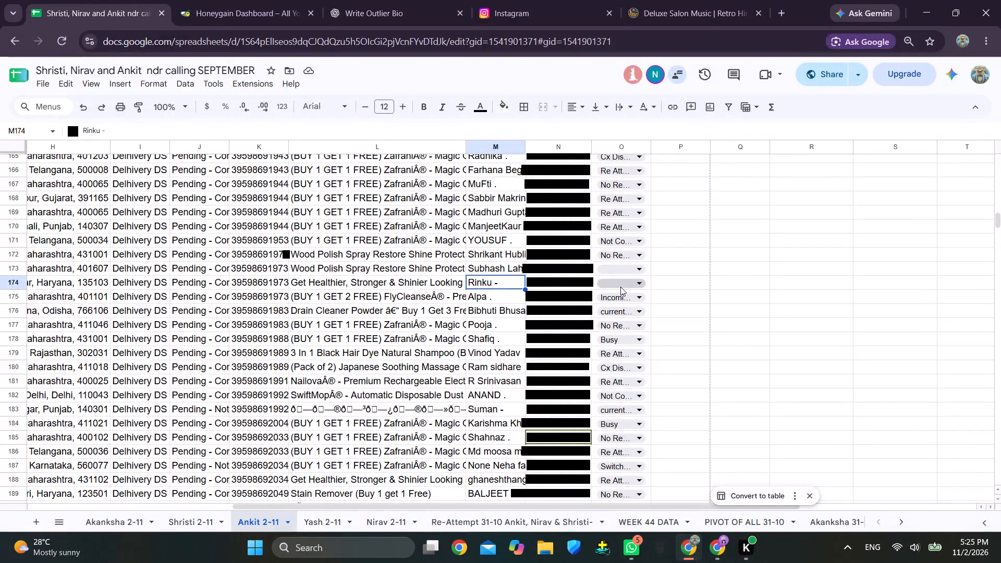
pyautogui.click(621, 287)
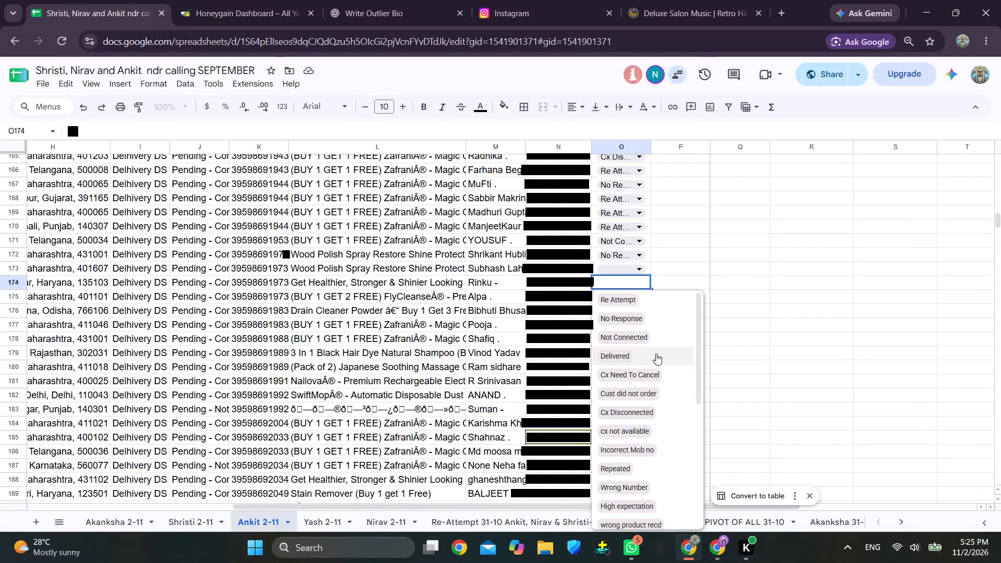
pyautogui.click(631, 337)
# Check the customer phone in row 173 and set that row's remark to Busy.
pyautogui.click(573, 269)
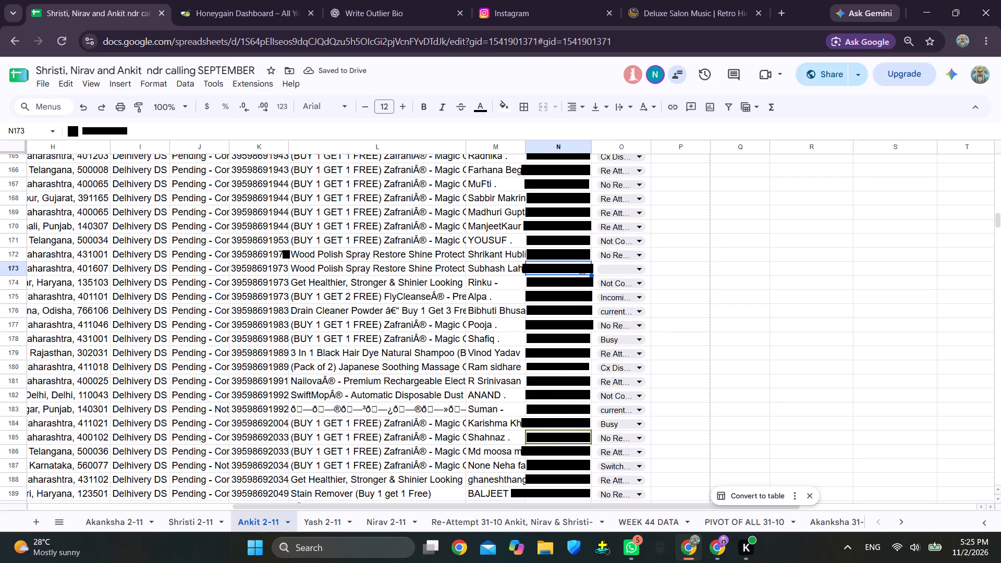
pyautogui.click(631, 270)
pyautogui.scroll(-7, 659, 356)
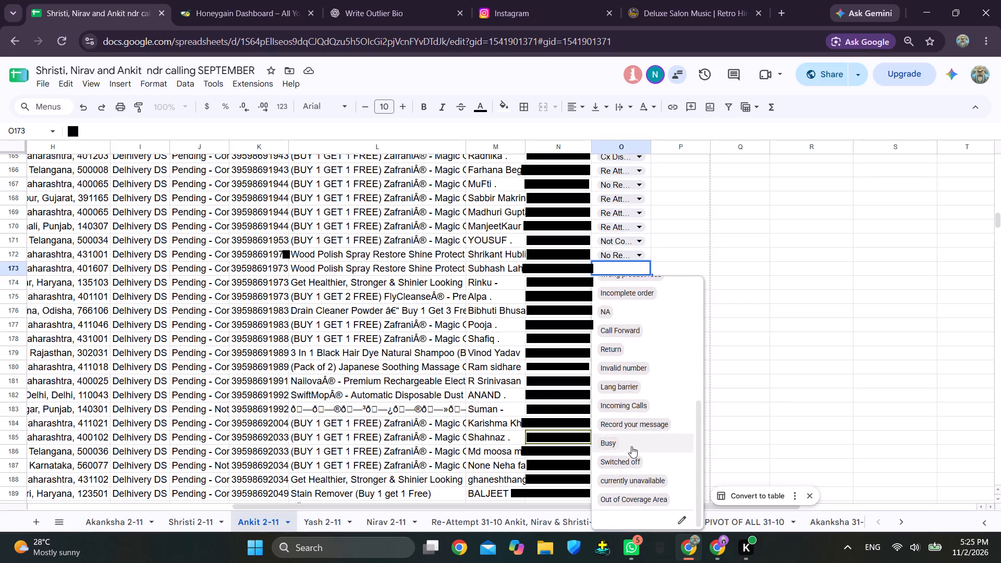
pyautogui.click(611, 443)
# Examine the Remarks column through the last row of Ankit's 2-11 sheet for missing entries and review his pivot table of remark counts.
pyautogui.moveTo(997, 217); pyautogui.dragTo(1000, 199)
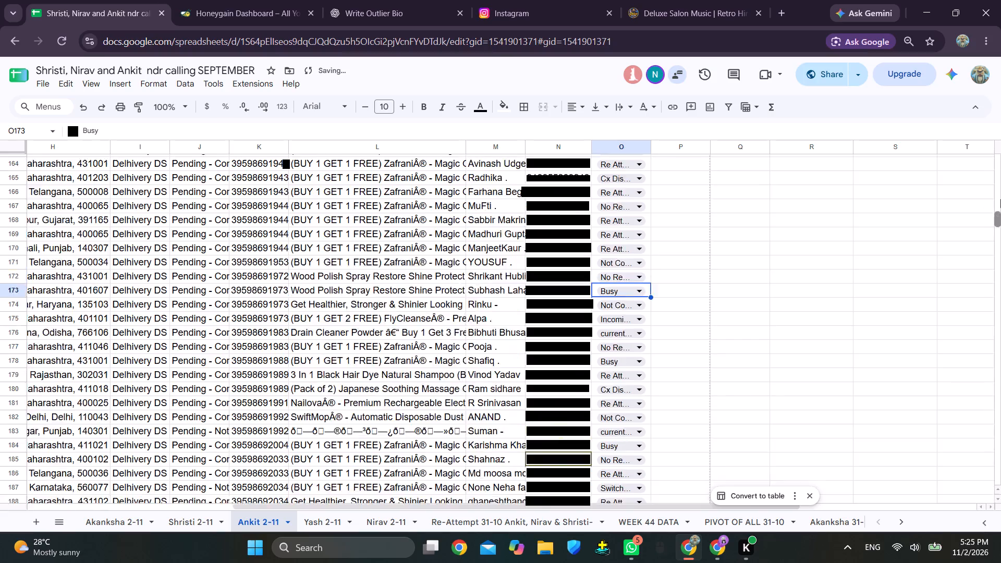
pyautogui.moveTo(1000, 199); pyautogui.dragTo(1000, 133)
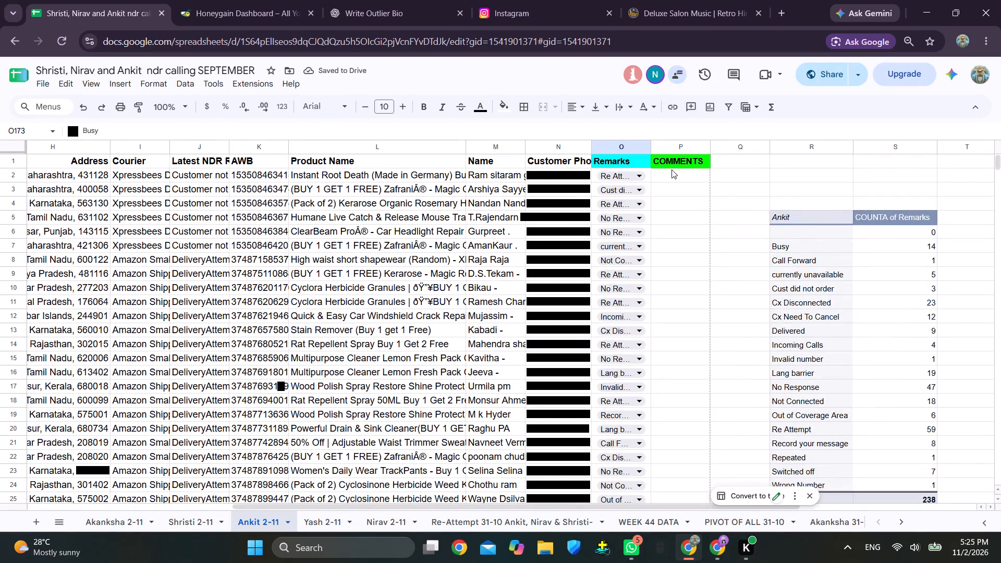
pyautogui.click(683, 160)
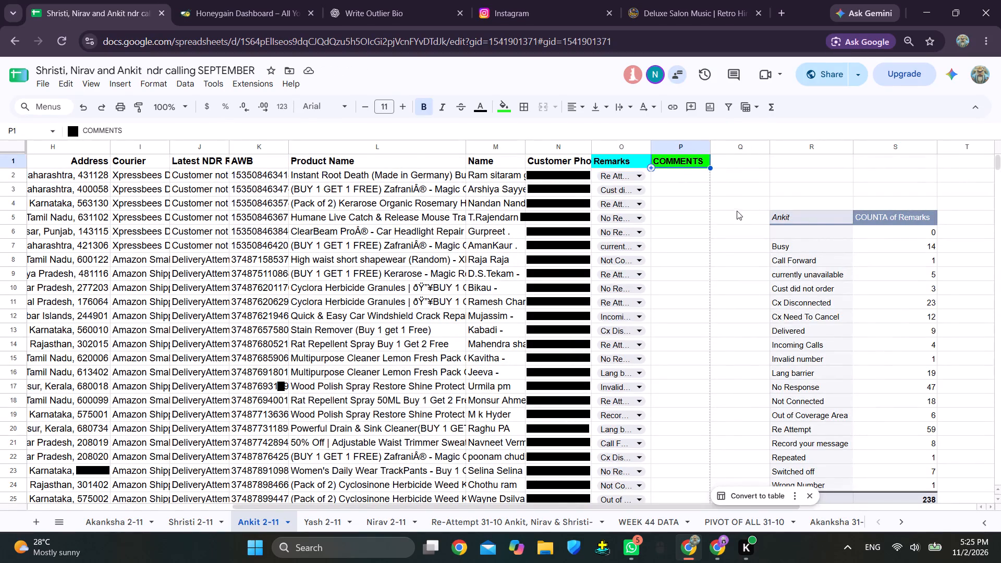
pyautogui.scroll(-1, 737, 214)
pyautogui.scroll(1, 738, 212)
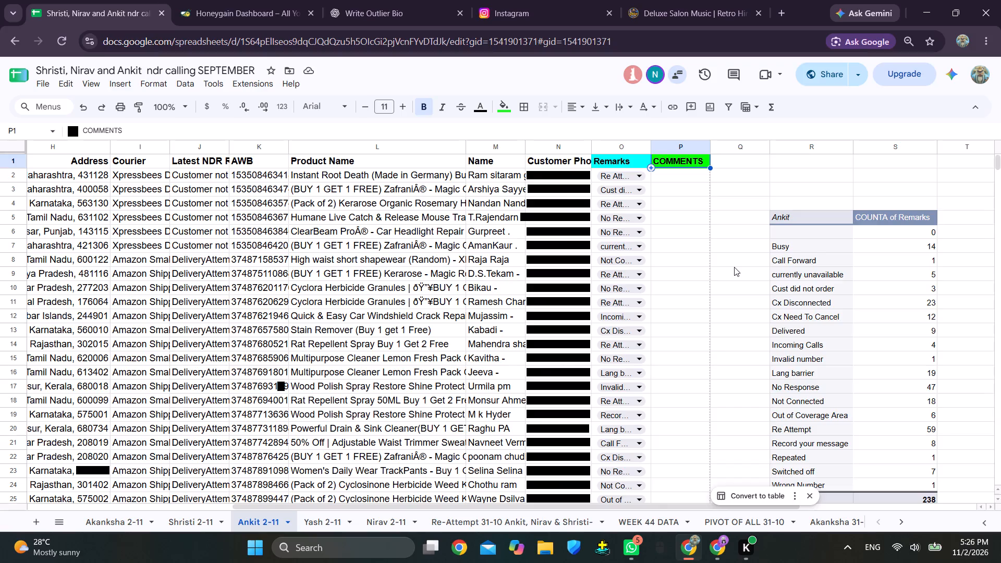
pyautogui.scroll(-19, 701, 268)
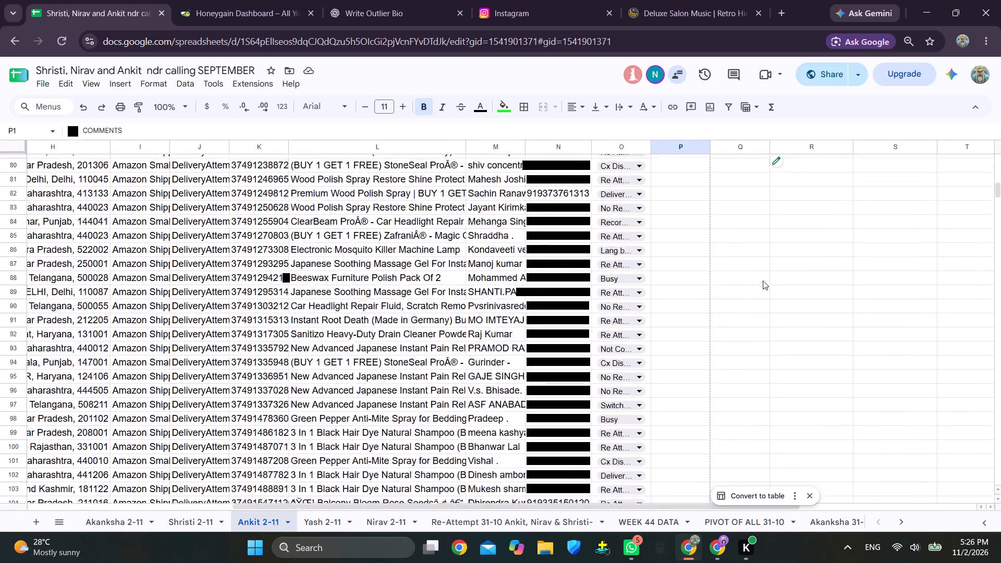
pyautogui.scroll(-20, 763, 280)
pyautogui.scroll(-8, 763, 280)
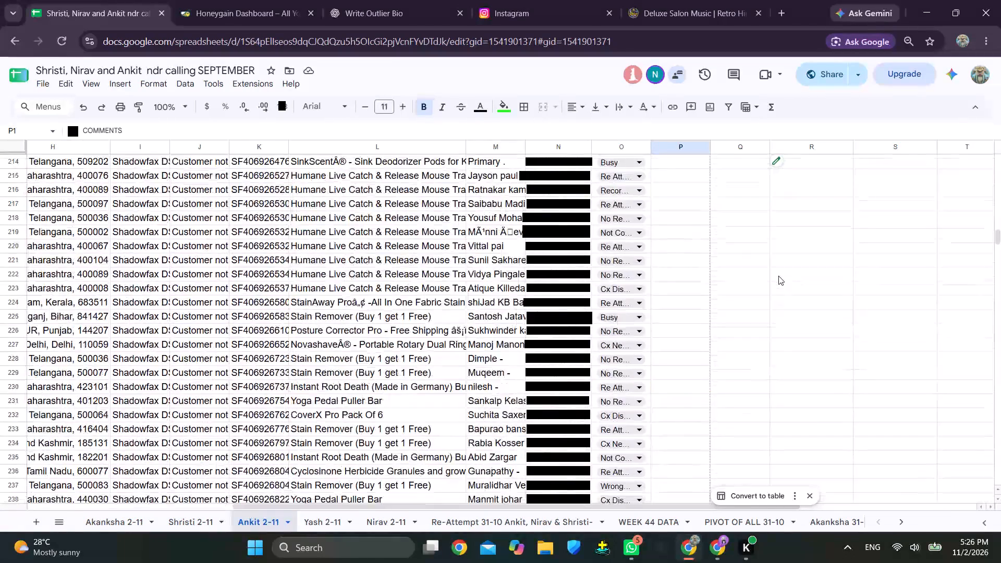
pyautogui.scroll(-2, 779, 276)
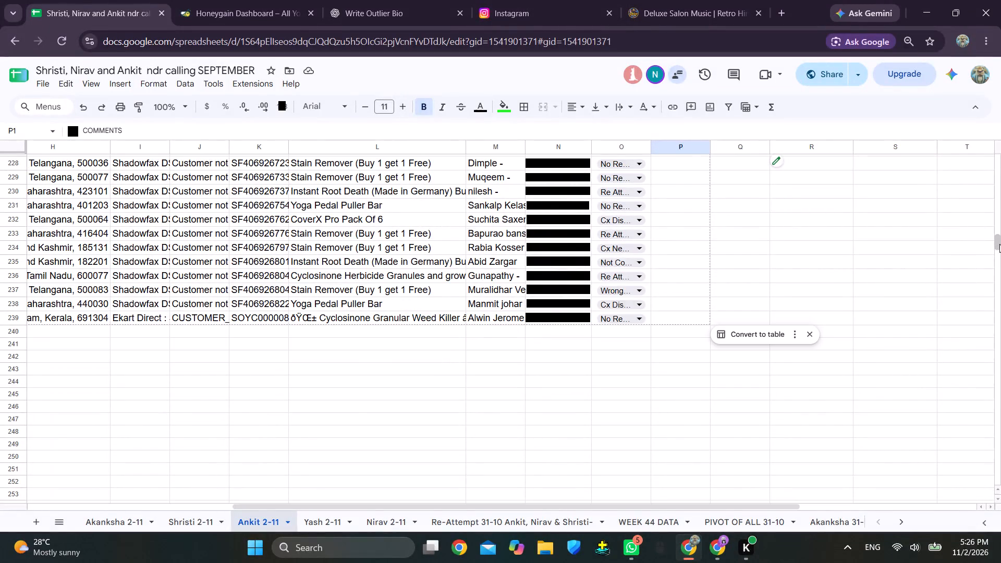
pyautogui.moveTo(999, 244); pyautogui.dragTo(1000, 211)
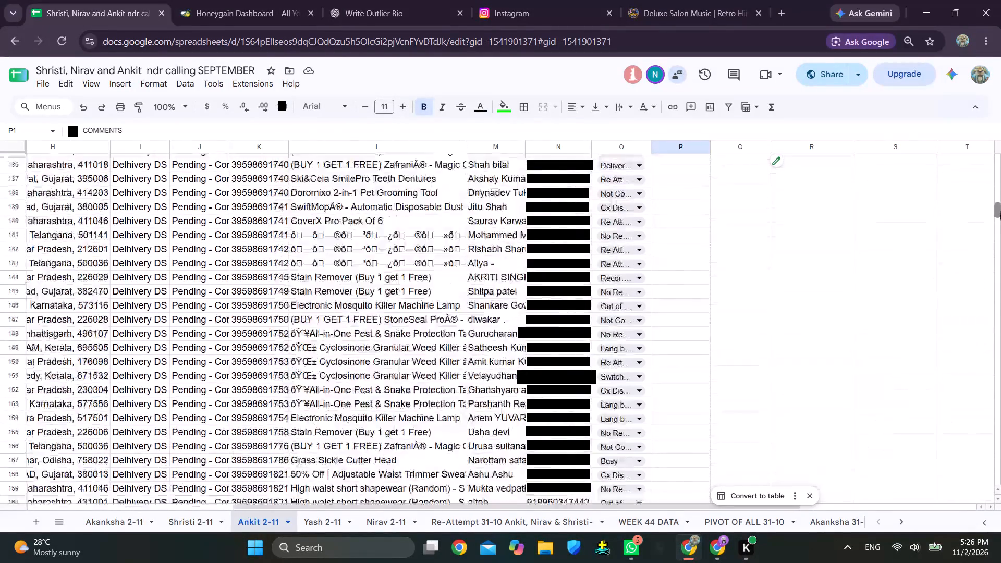
pyautogui.moveTo(1000, 211); pyautogui.dragTo(1000, 178)
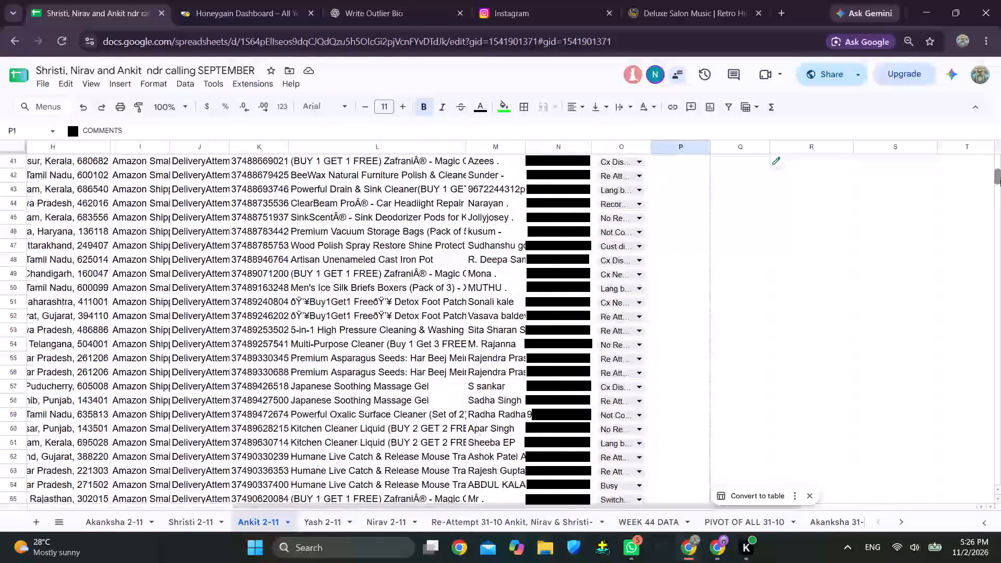
pyautogui.moveTo(1000, 178); pyautogui.dragTo(1000, 165)
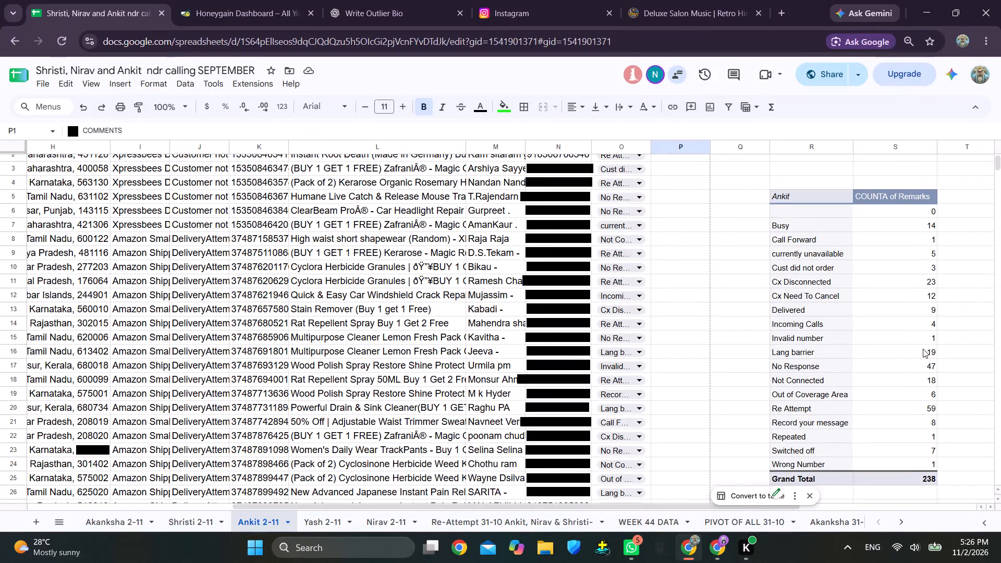
pyautogui.scroll(-2, 966, 370)
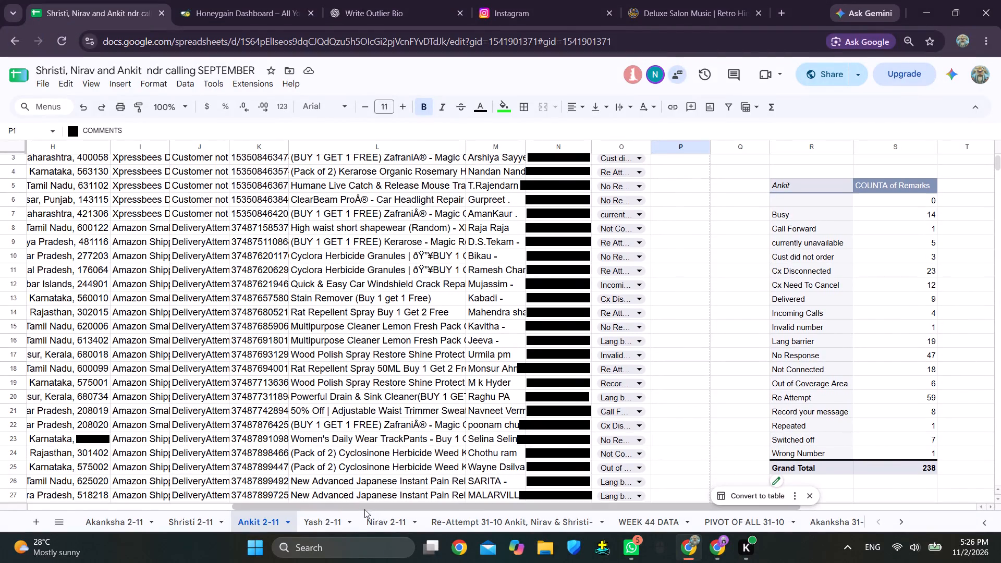
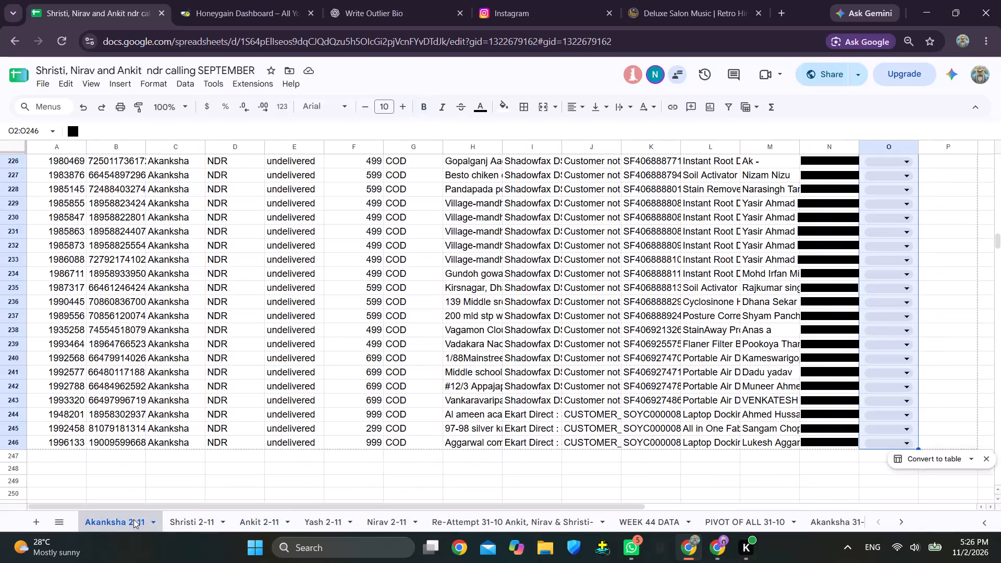
# Add two blank sheets beside Akanksha 2-11 and move the Akanksha 2-11 sheet to just after them.
pyautogui.hscroll(4, 133, 519)
pyautogui.click(38, 522)
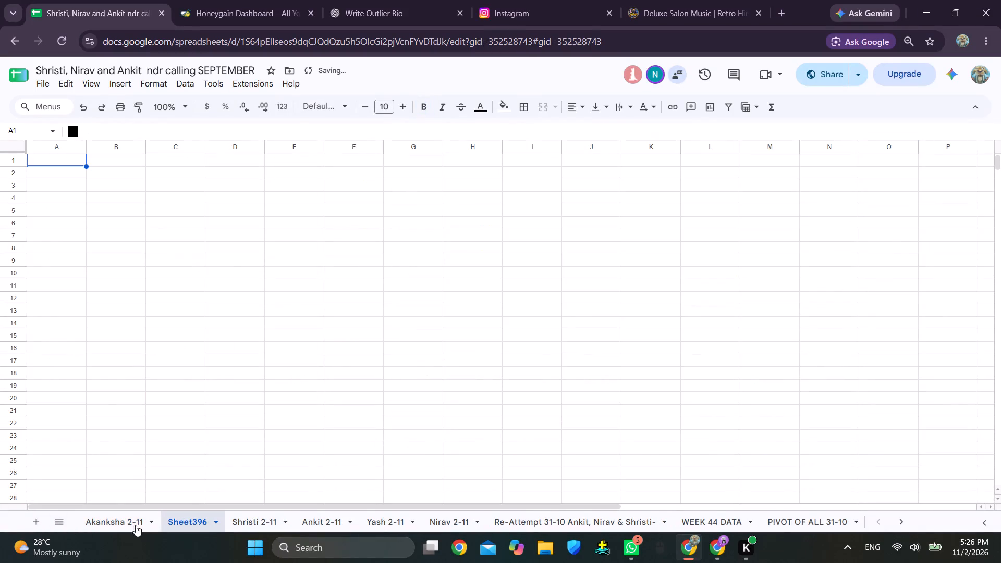
pyautogui.click(32, 523)
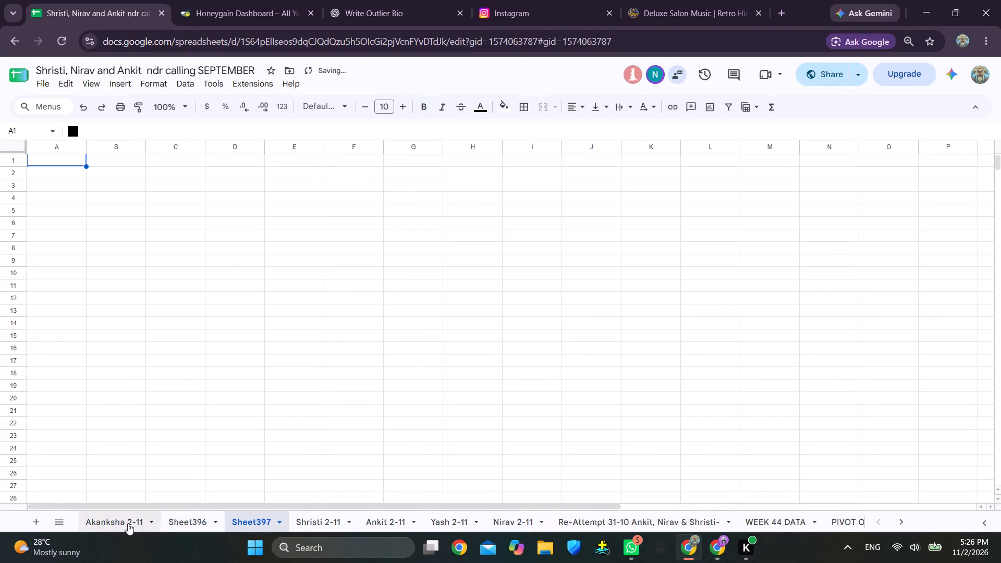
pyautogui.moveTo(108, 521); pyautogui.dragTo(243, 534)
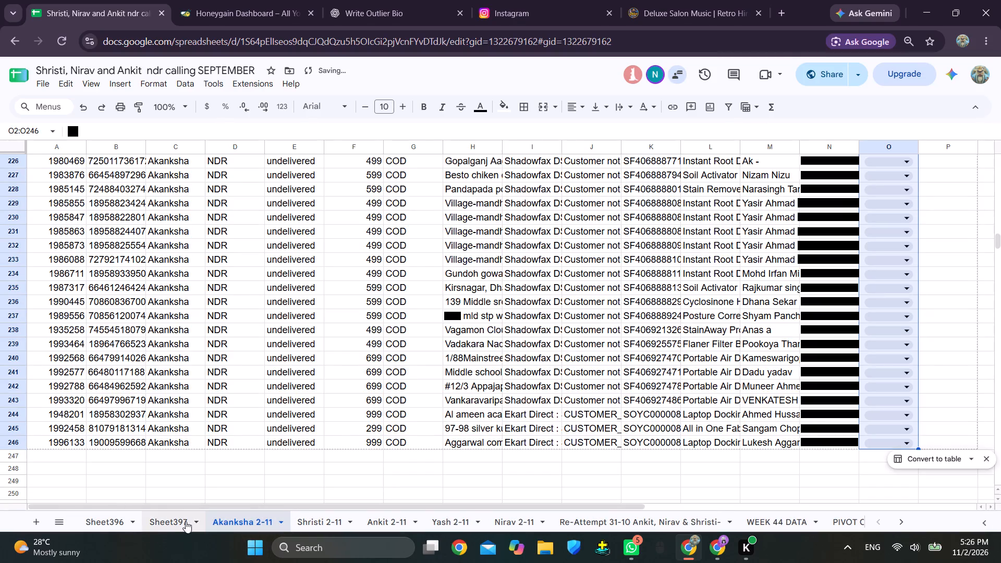
# Rename the first blank sheet Re-Attempt 02-11 Ankit, Nirav & Shristi-, reusing the name of the 31-10 re-attempt sheet.
pyautogui.doubleClick(656, 521)
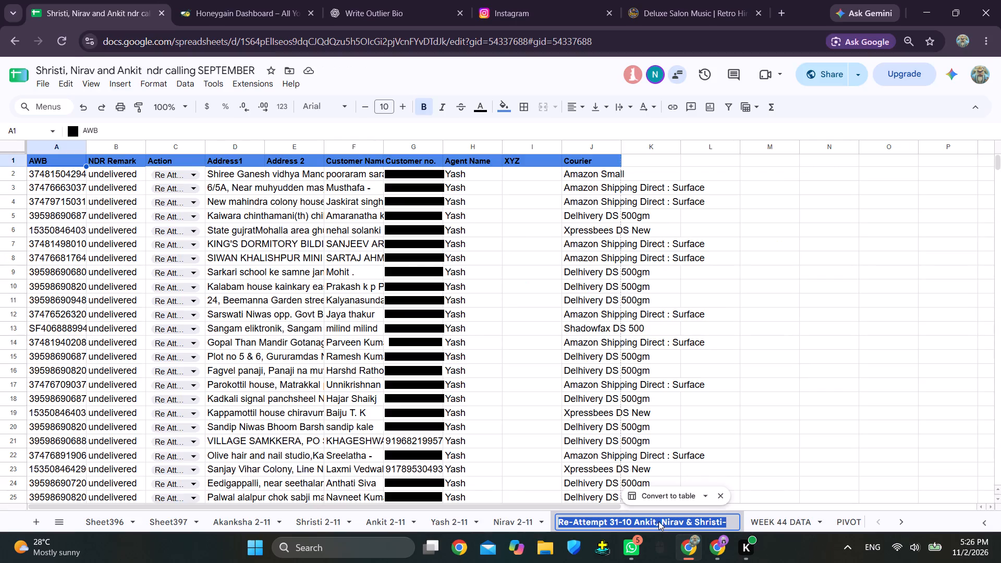
pyautogui.hotkey('ctrl', 'c')
pyautogui.doubleClick(109, 521)
pyautogui.hotkey('ctrl', 'v')
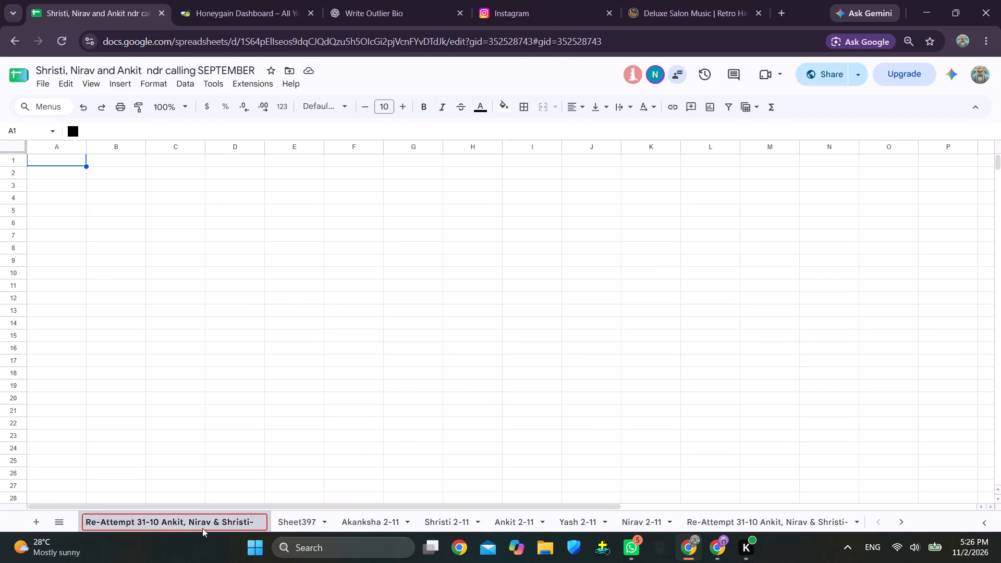
pyautogui.click(155, 524)
pyautogui.press('Right')
pyautogui.press('BackSpace')
pyautogui.press('BackSpace')
pyautogui.press('BackSpace')
pyautogui.press('BackSpace')
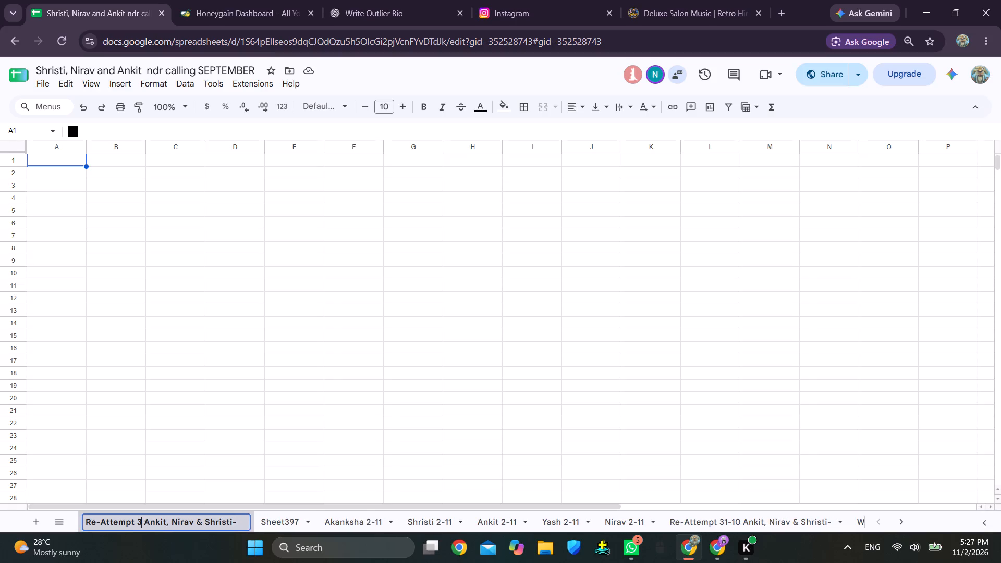
pyautogui.press('BackSpace')
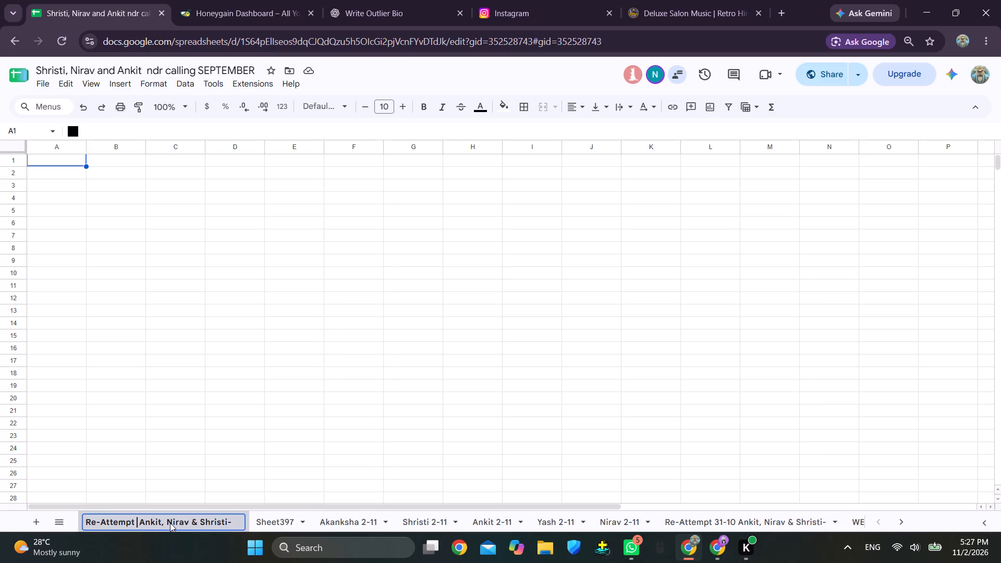
pyautogui.press('0')
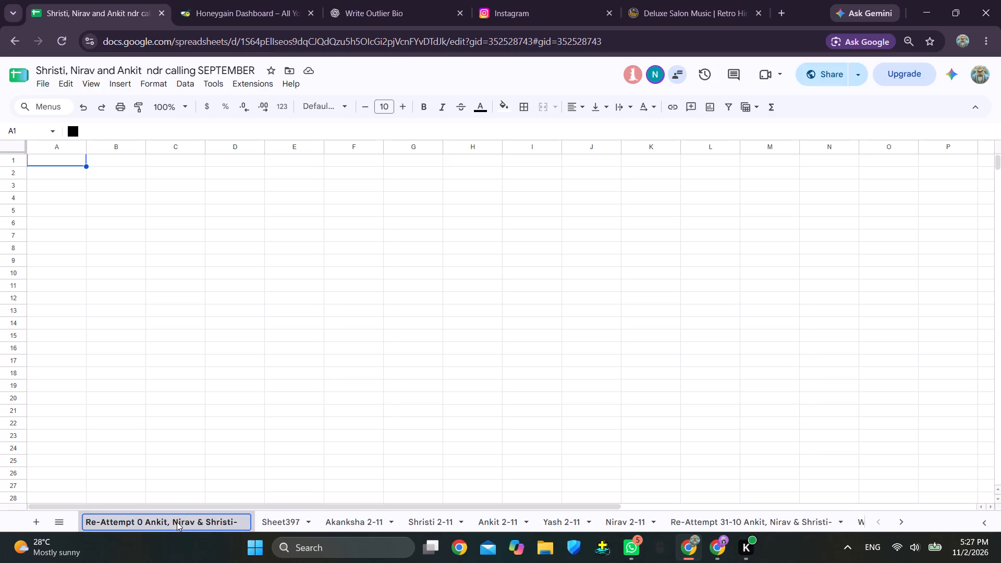
pyautogui.press('2')
pyautogui.press('-')
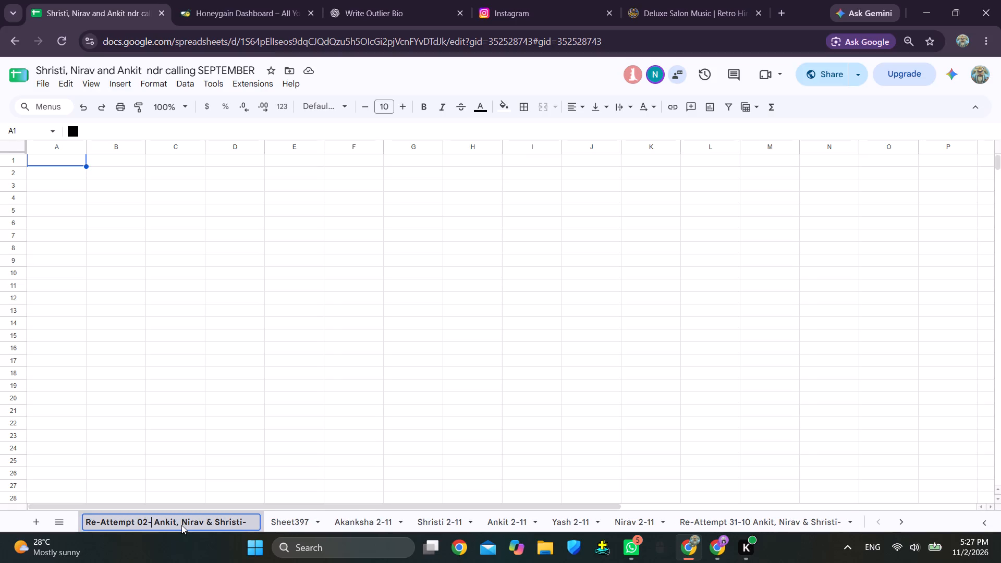
pyautogui.press('1')
pyautogui.press('1')
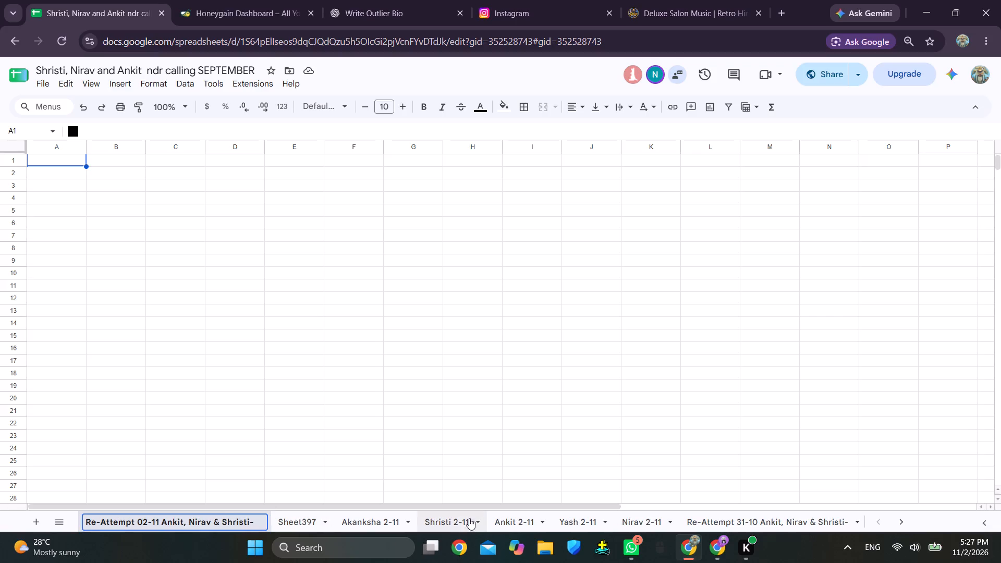
pyautogui.click(713, 520)
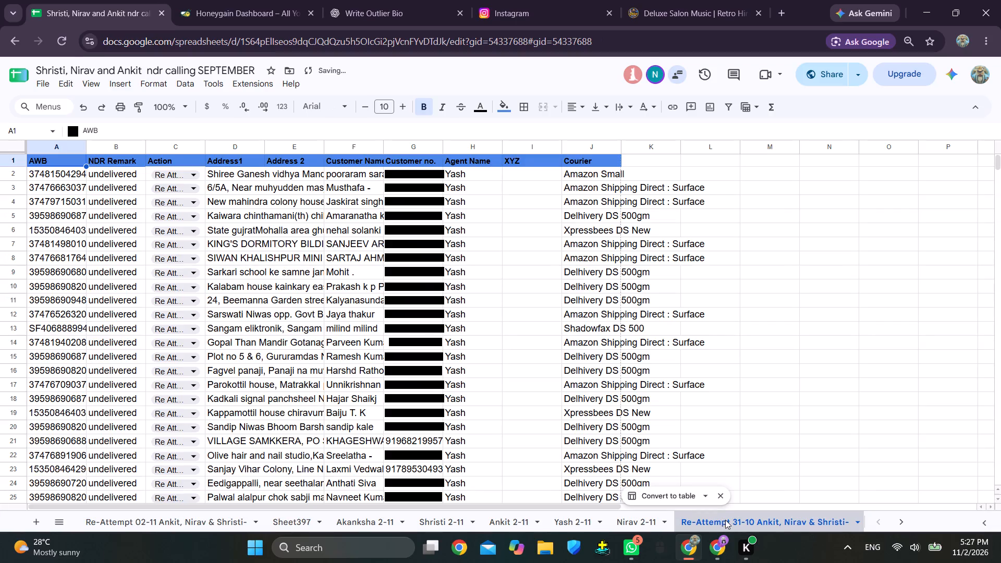
# Copy the name of the PIVOT OF ALL 31-10 sheet.
pyautogui.hscroll(-1, 730, 519)
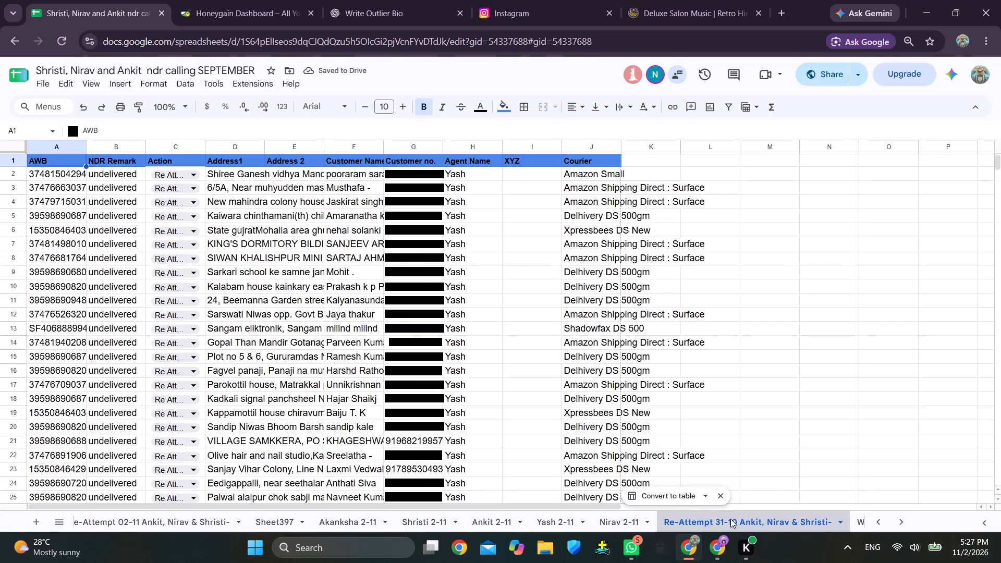
pyautogui.hscroll(-3, 730, 519)
pyautogui.hscroll(-2, 780, 519)
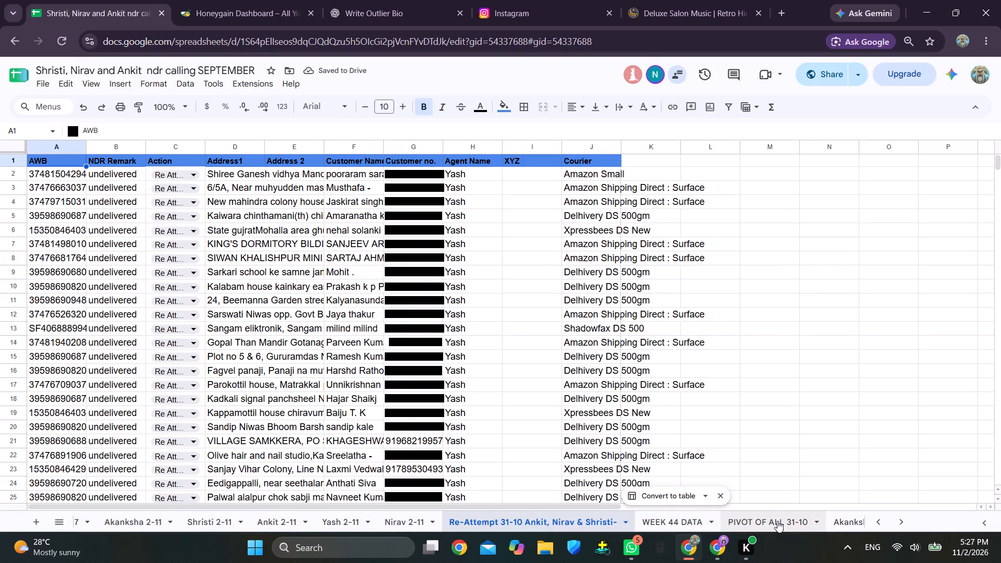
pyautogui.doubleClick(777, 521)
pyautogui.hotkey('ctrl', 'c')
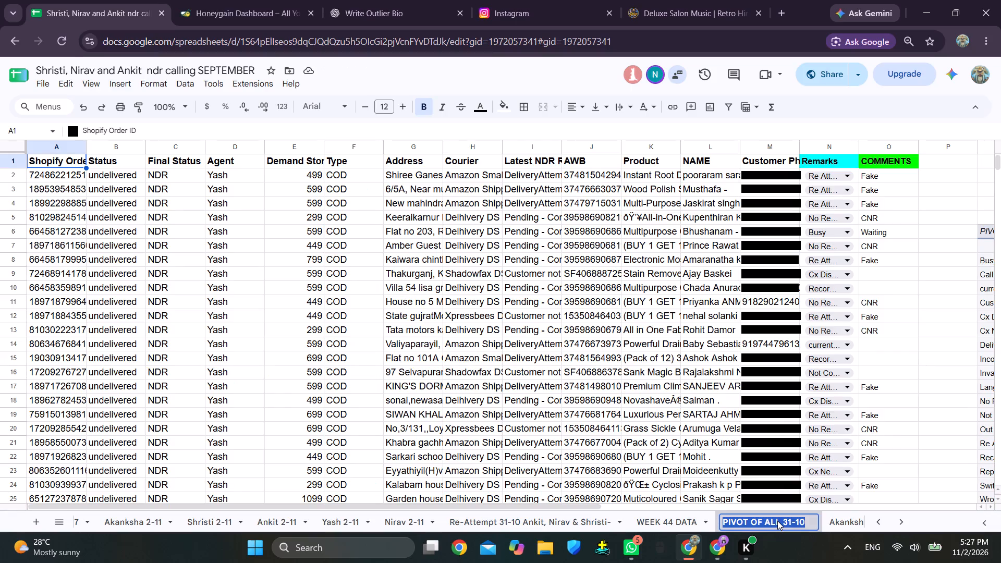
# Move the WEEK 44 DATA sheet to just after PIVOT OF ALL 31-10.
pyautogui.moveTo(691, 523); pyautogui.dragTo(189, 547)
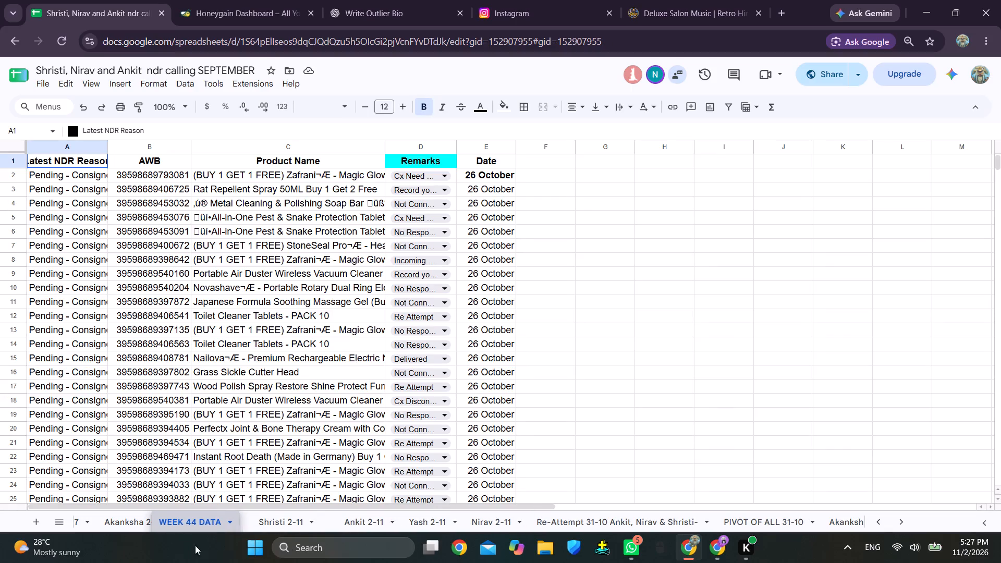
pyautogui.hscroll(10, 231, 538)
pyautogui.hscroll(10, 299, 519)
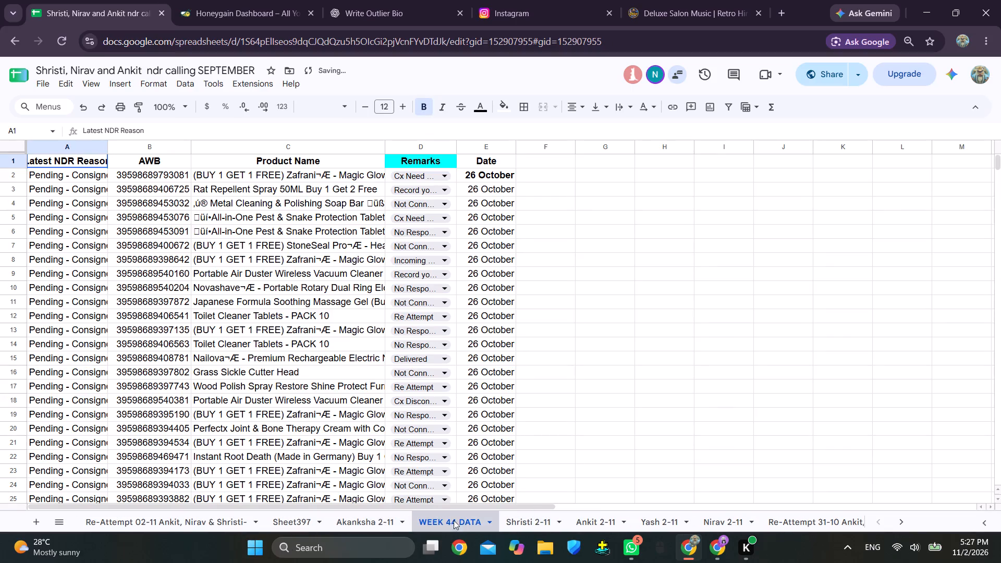
pyautogui.moveTo(462, 522); pyautogui.dragTo(570, 523)
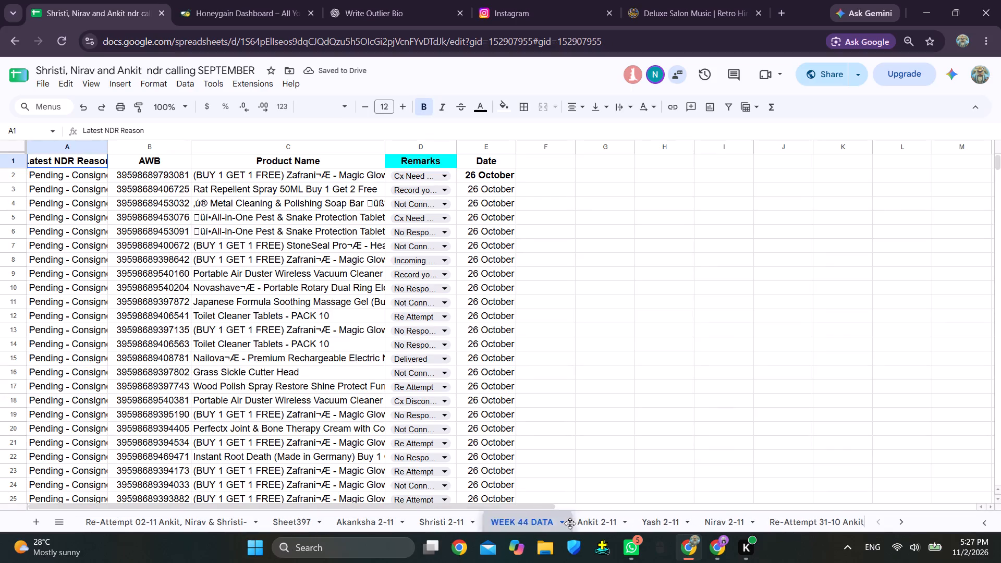
pyautogui.moveTo(570, 523); pyautogui.dragTo(880, 519)
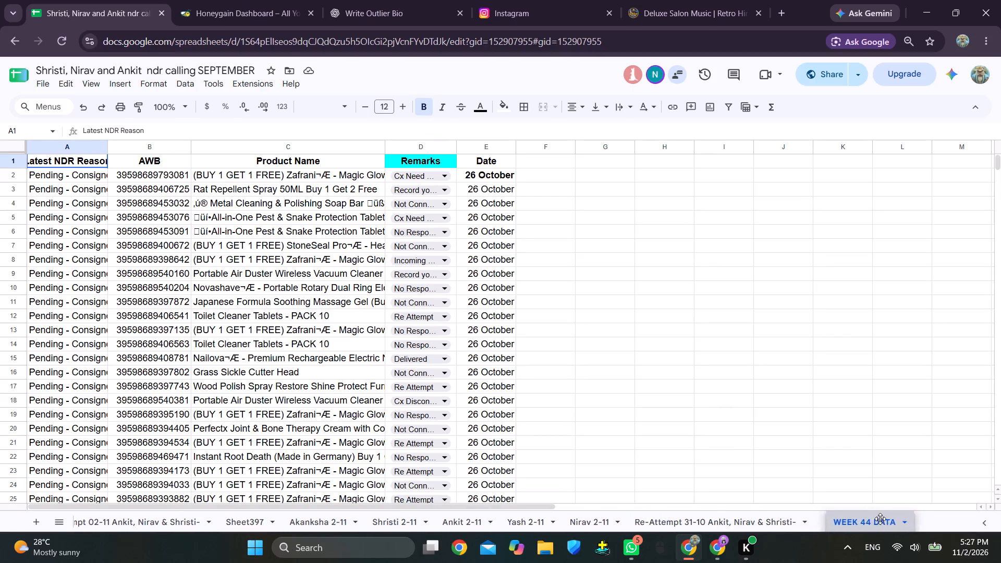
pyautogui.moveTo(880, 519); pyautogui.dragTo(858, 522)
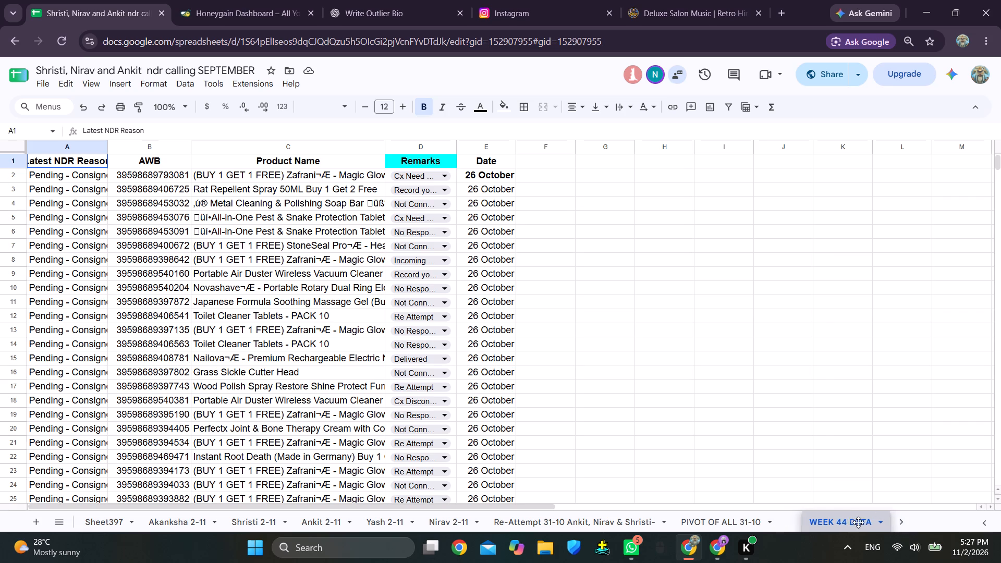
pyautogui.moveTo(858, 522); pyautogui.dragTo(817, 528)
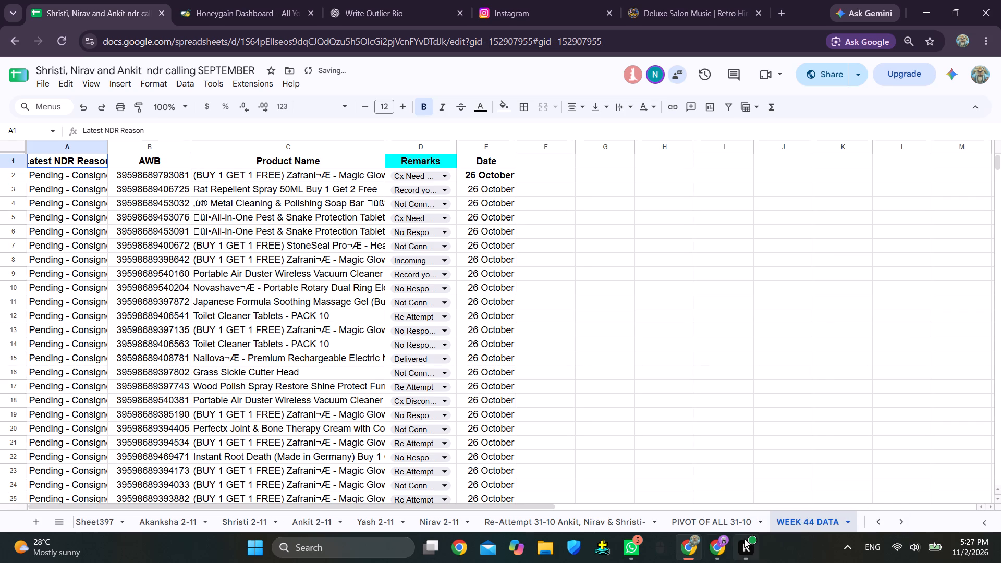
# Rename the second blank sheet PIVOT OF ALL 02-11, based on the copied pivot sheet name.
pyautogui.hscroll(8, 674, 530)
pyautogui.hscroll(10, 289, 544)
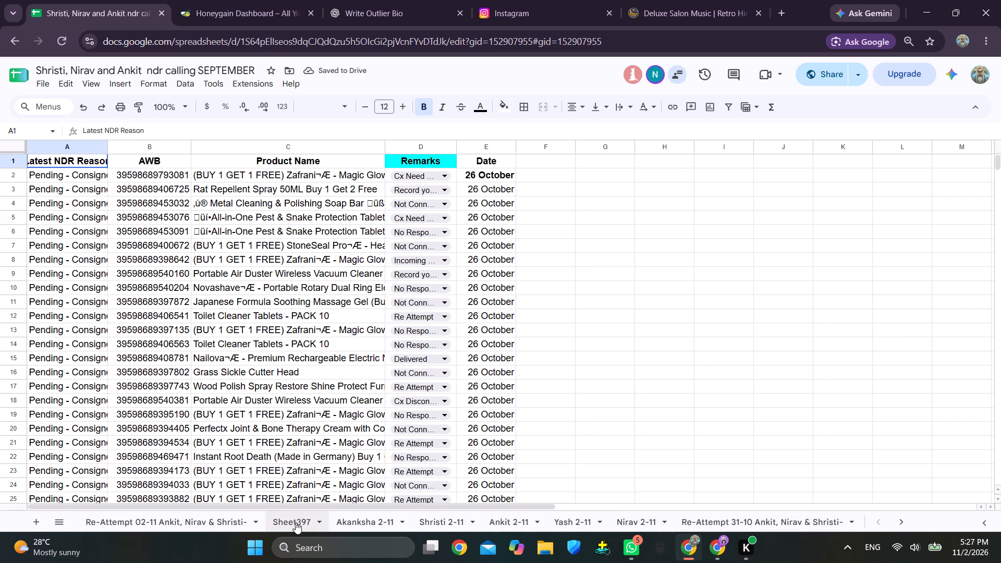
pyautogui.doubleClick(297, 521)
pyautogui.hotkey('ctrl', 'v')
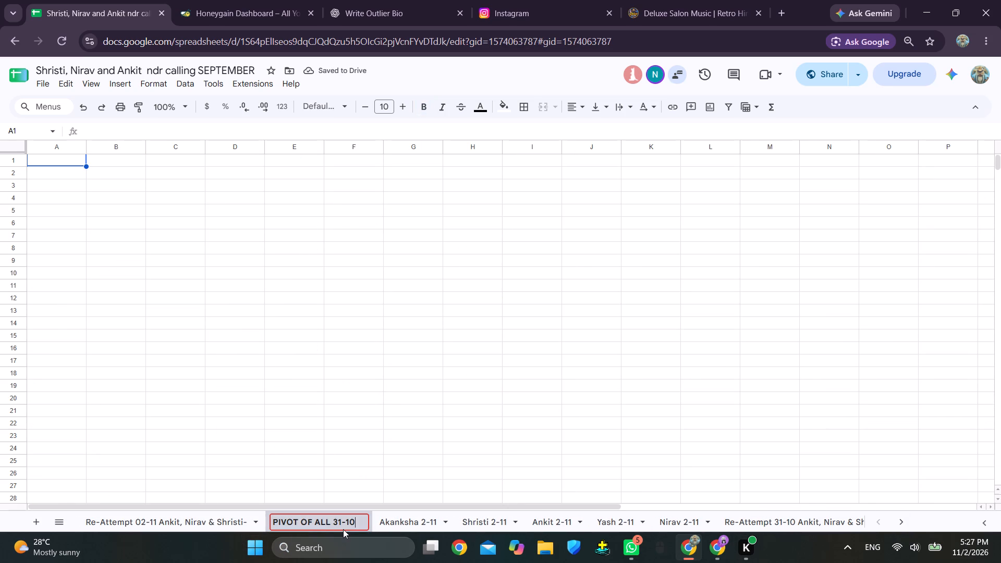
pyautogui.press('BackSpace')
pyautogui.press('BackSpace')
pyautogui.press('BackSpace')
pyautogui.press('BackSpace')
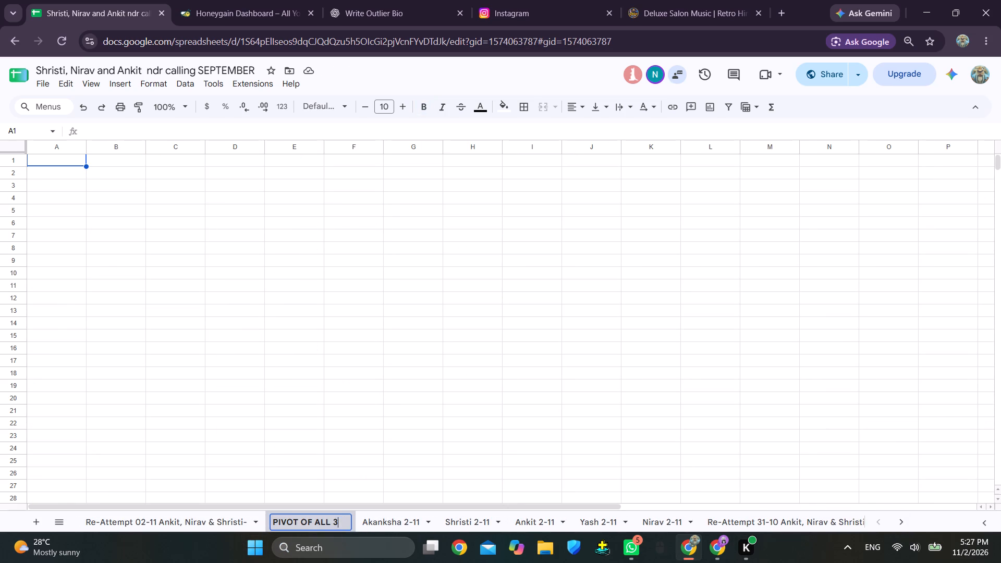
pyautogui.press('BackSpace')
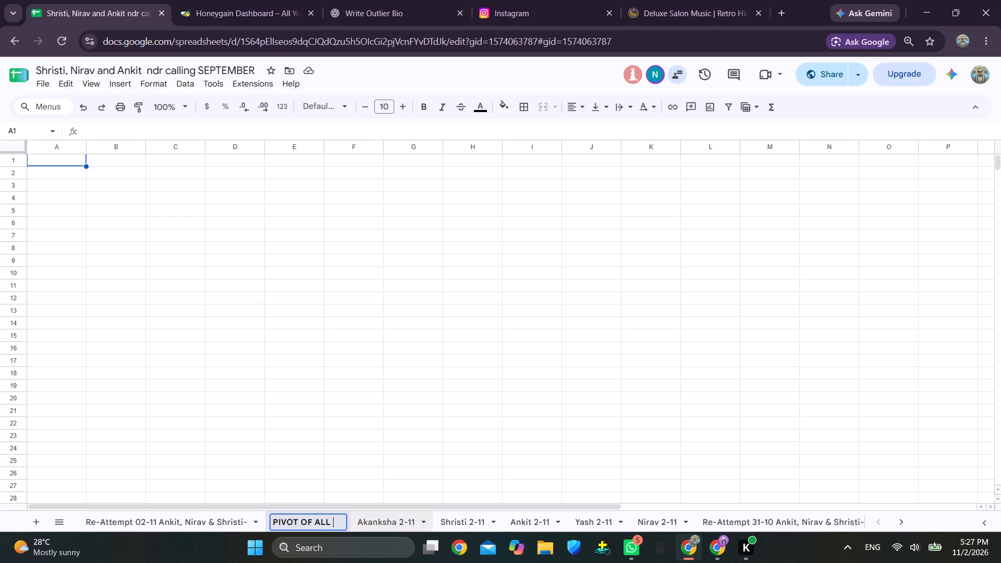
pyautogui.press('0')
pyautogui.press('2')
pyautogui.press('-')
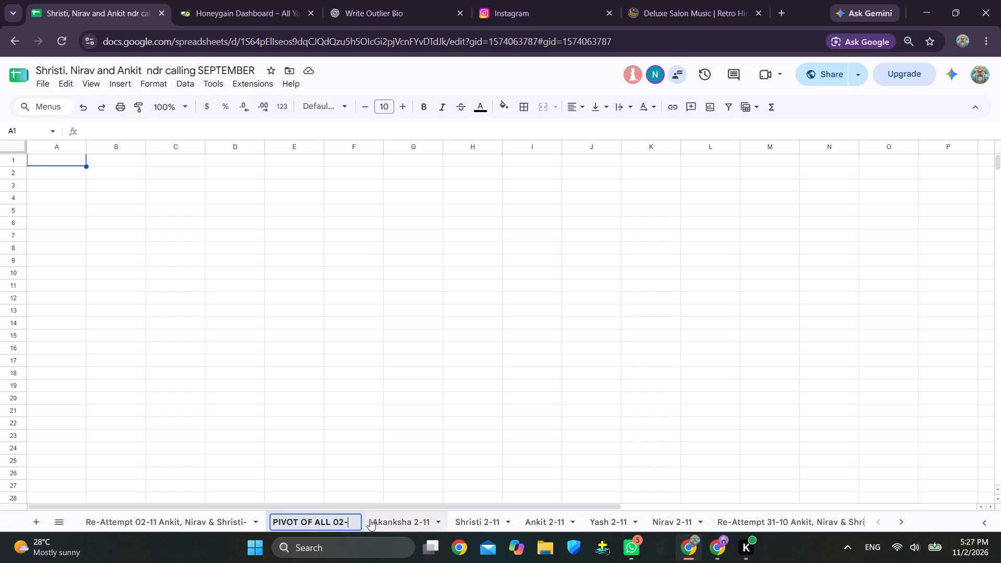
pyautogui.write('11')
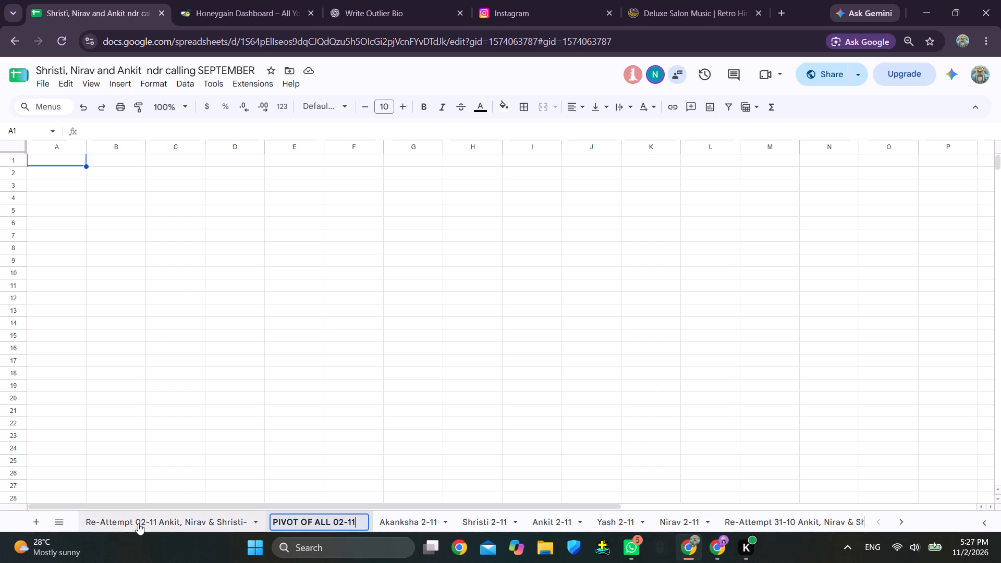
# Add a blank sheet after Re-Attempt 02-11 Ankit, Nirav & Shristi- and name it WEEK 45 DATA.
pyautogui.click(139, 525)
pyautogui.click(34, 524)
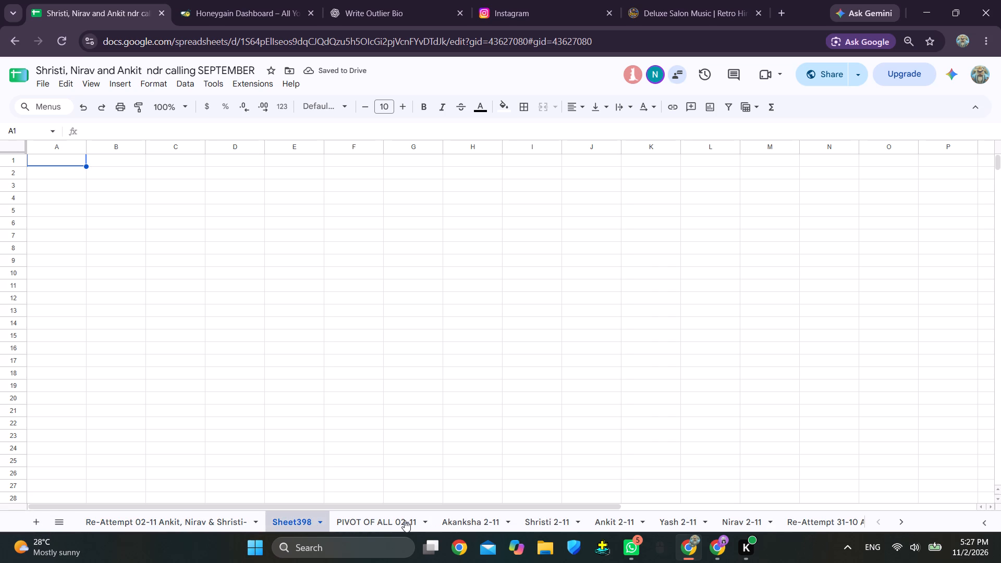
pyautogui.hscroll(-6, 405, 520)
pyautogui.hscroll(1, 414, 518)
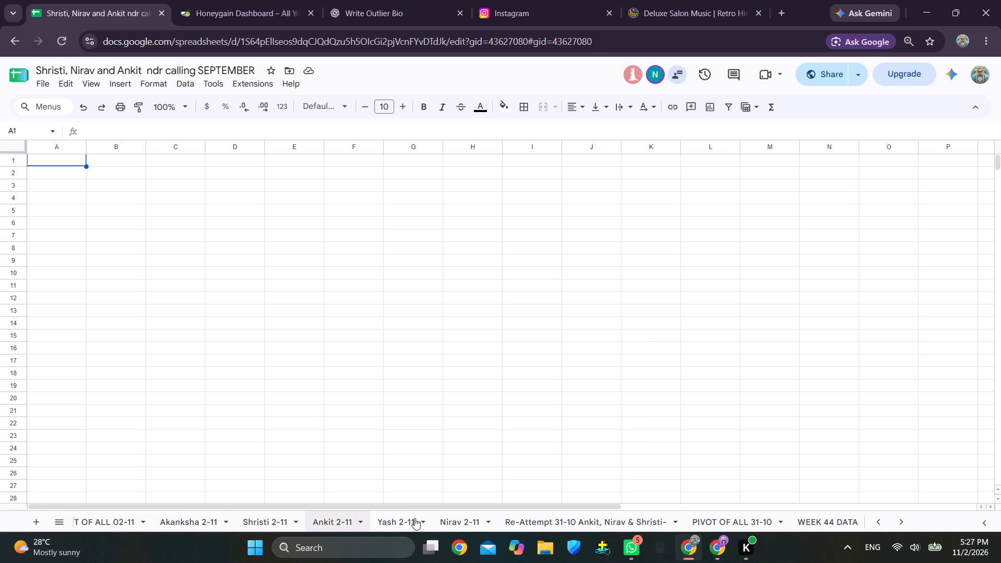
pyautogui.hscroll(1, 414, 518)
pyautogui.doubleClick(292, 524)
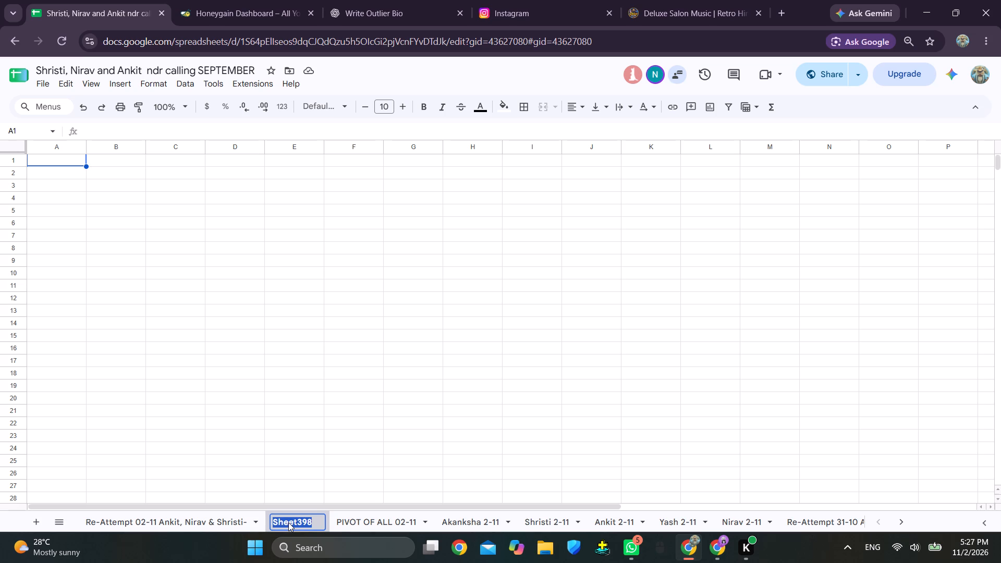
pyautogui.write('WEE')
pyautogui.write('K 45')
pyautogui.press('space')
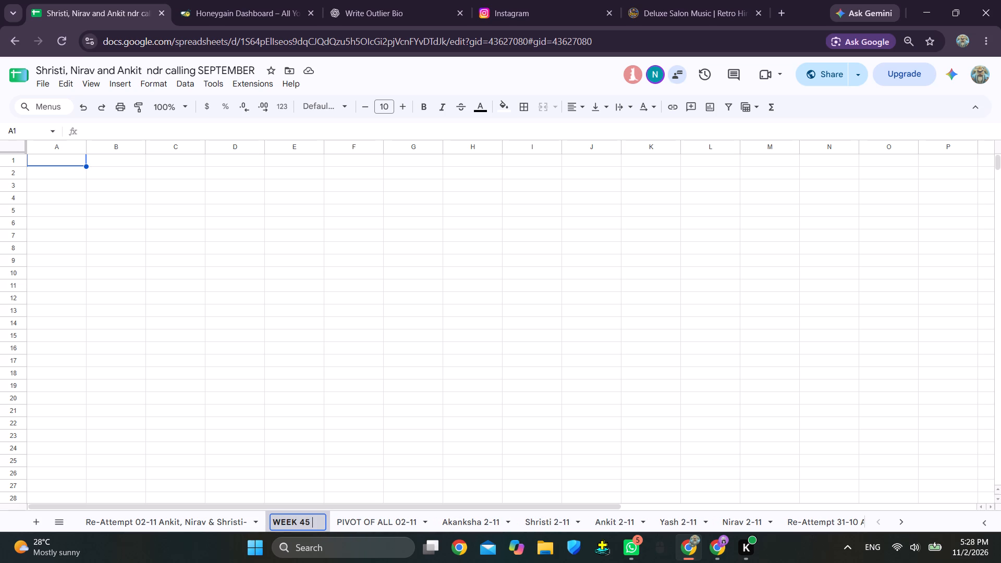
pyautogui.write('DATA')
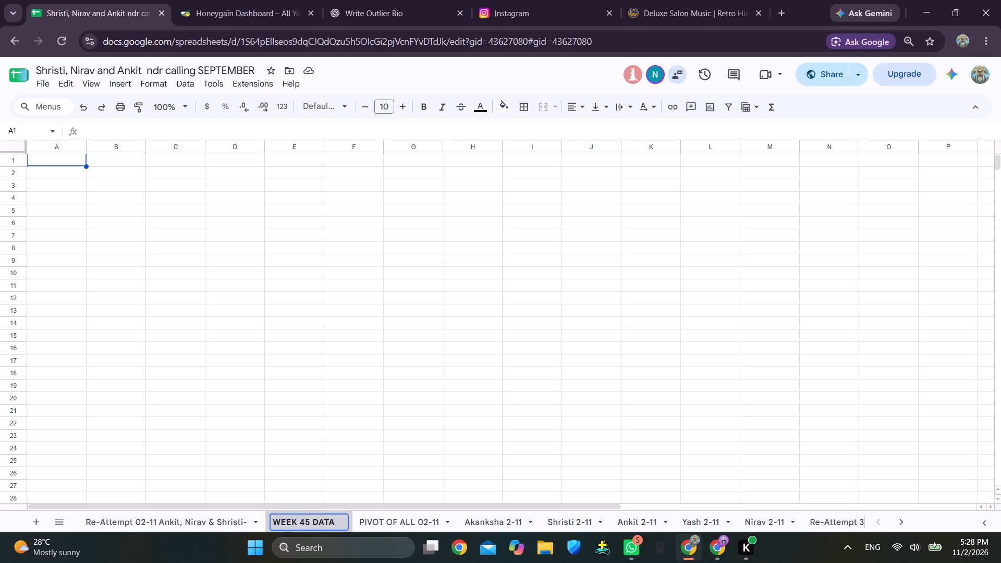
pyautogui.click(418, 521)
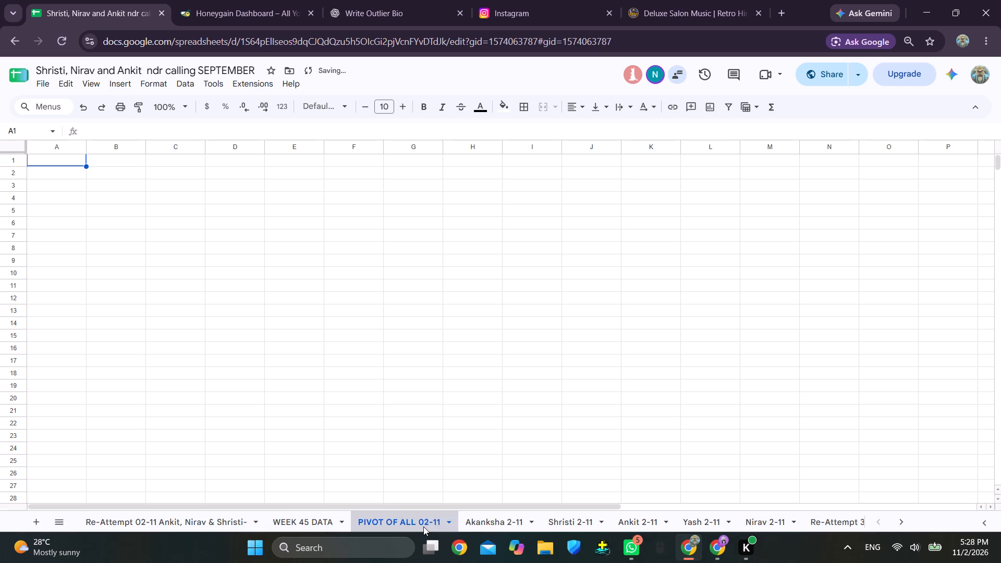
# Copy the header row of the Re-Attempt 31-10 sheet into row 1 of Re-Attempt 02-11 Ankit, Nirav & Shristi-.
pyautogui.click(835, 524)
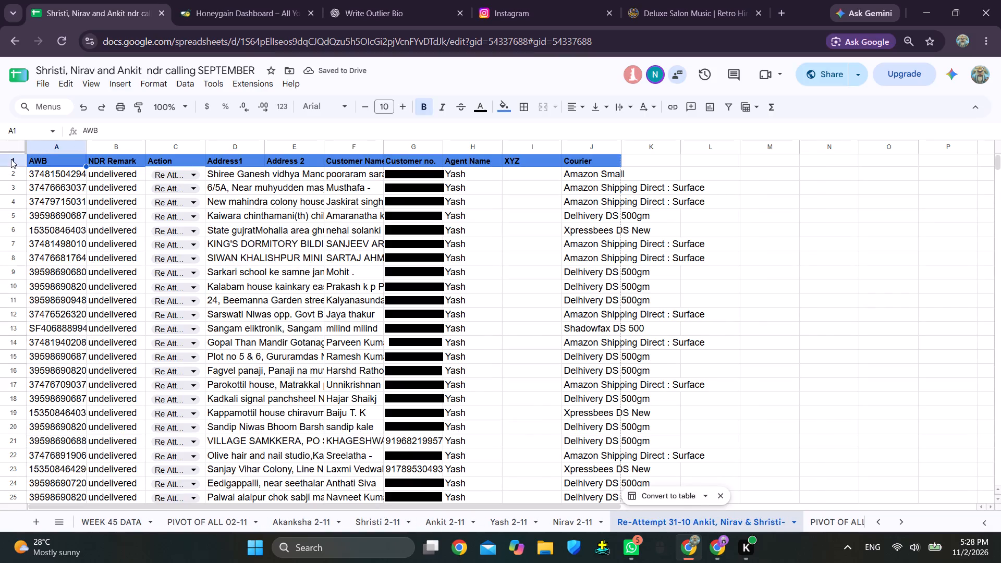
pyautogui.click(11, 159)
pyautogui.hotkey('ctrl', 'c')
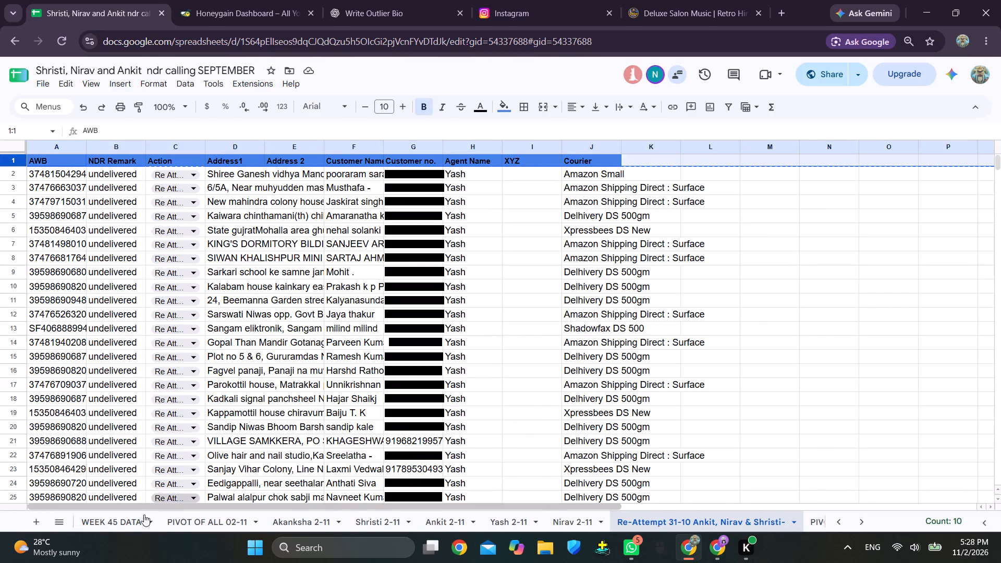
pyautogui.hscroll(13, 140, 522)
pyautogui.click(124, 522)
pyautogui.hotkey('ctrl', 'v')
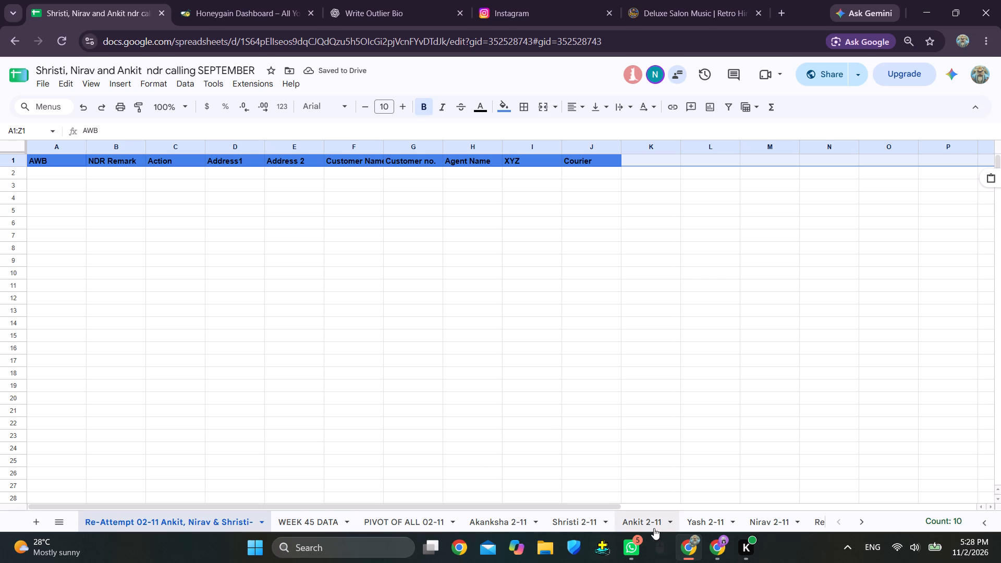
# Copy the header row of the WEEK 44 DATA sheet into row 1 of WEEK 45 DATA.
pyautogui.hscroll(-4, 660, 527)
pyautogui.hscroll(-2, 739, 515)
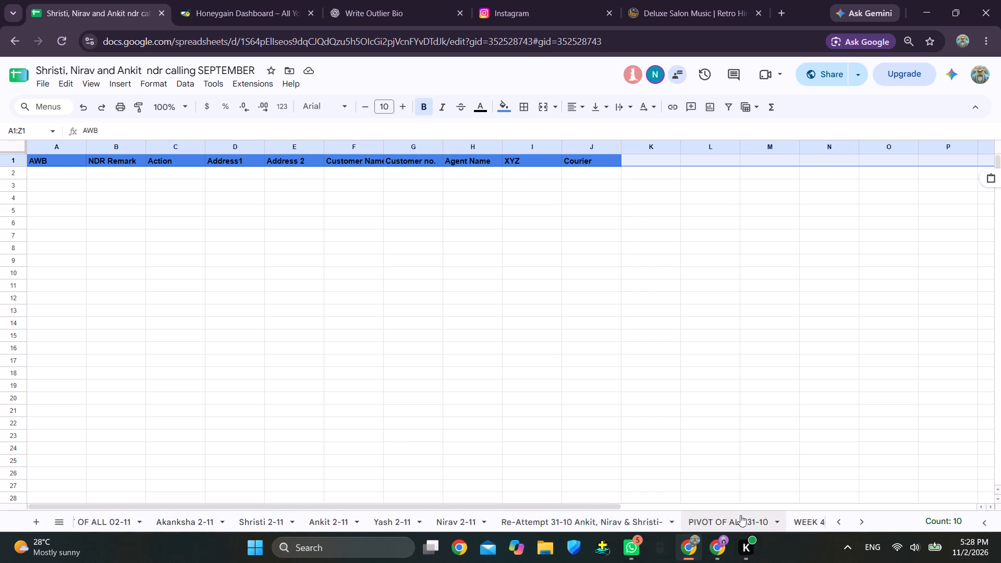
pyautogui.hscroll(-1, 740, 515)
pyautogui.click(762, 519)
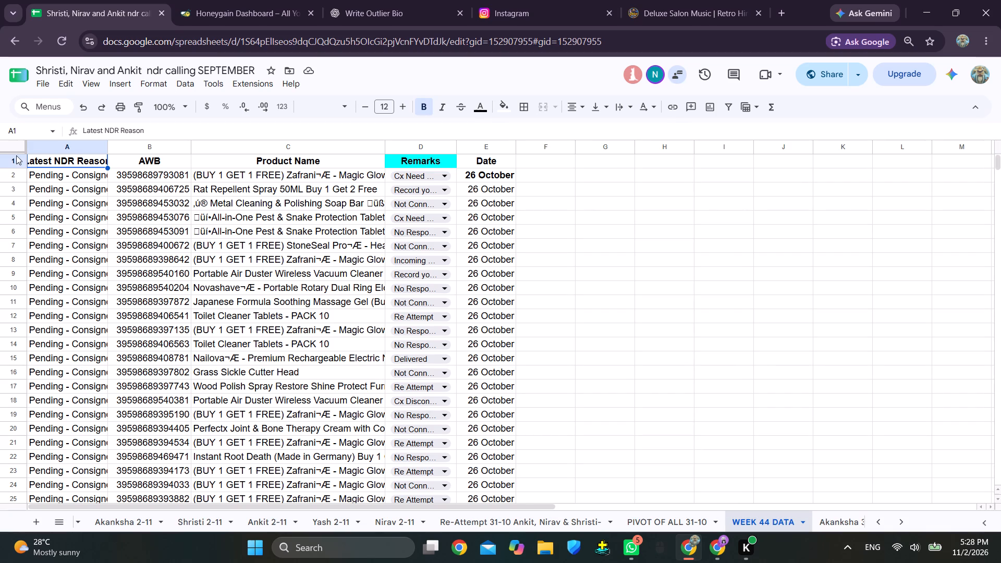
pyautogui.click(13, 157)
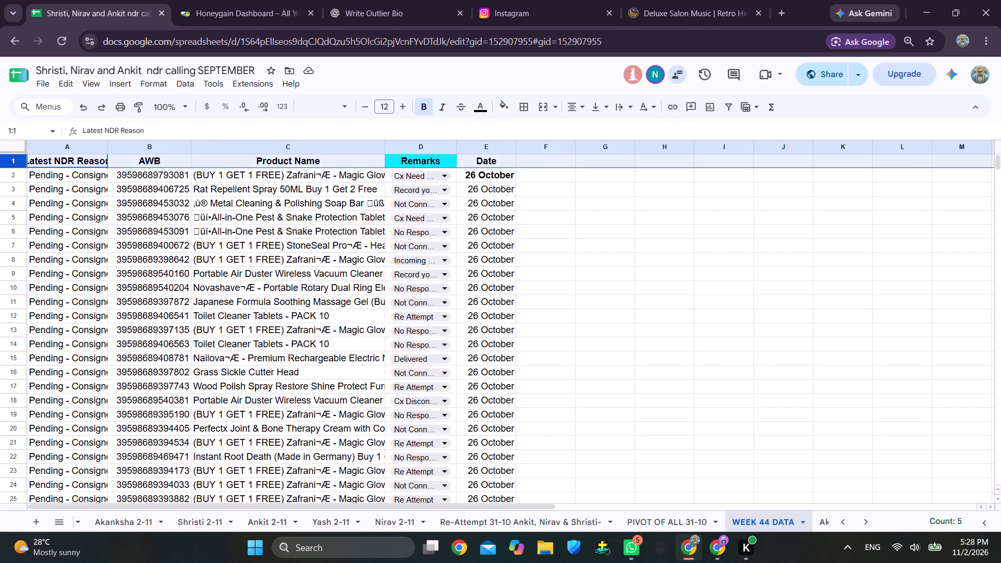
pyautogui.hotkey('ctrl', 'c')
pyautogui.hscroll(16, 204, 525)
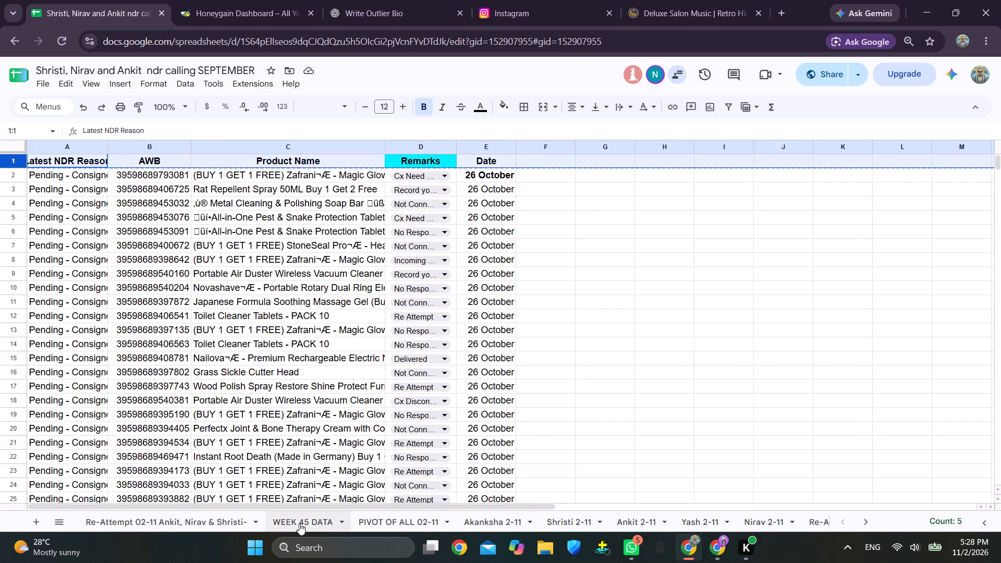
pyautogui.click(300, 523)
pyautogui.hotkey('ctrl', 'v')
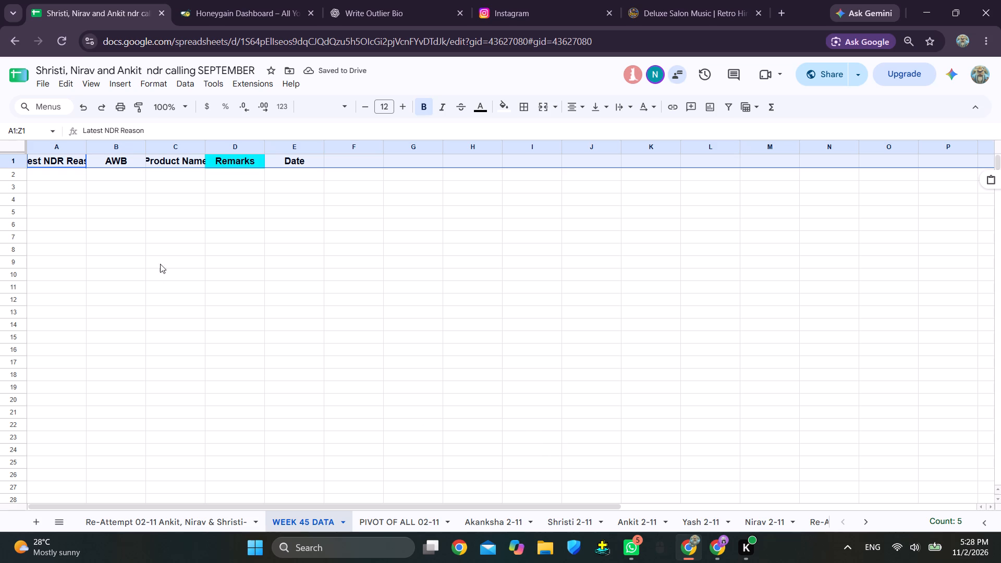
# Widen column A of WEEK 45 DATA to fit the Latest NDR Reason header.
pyautogui.moveTo(86, 147); pyautogui.dragTo(107, 146)
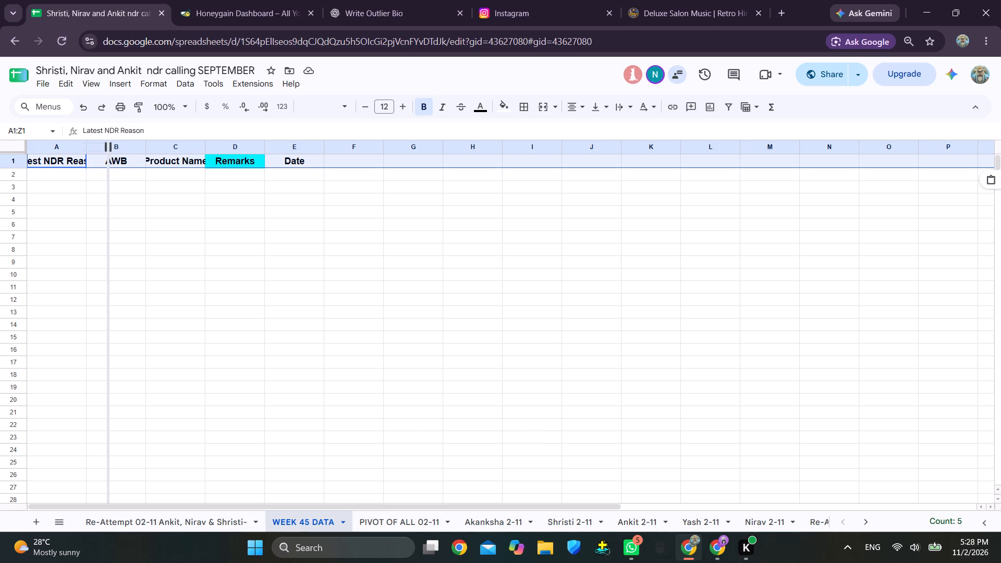
pyautogui.moveTo(107, 146); pyautogui.dragTo(109, 146)
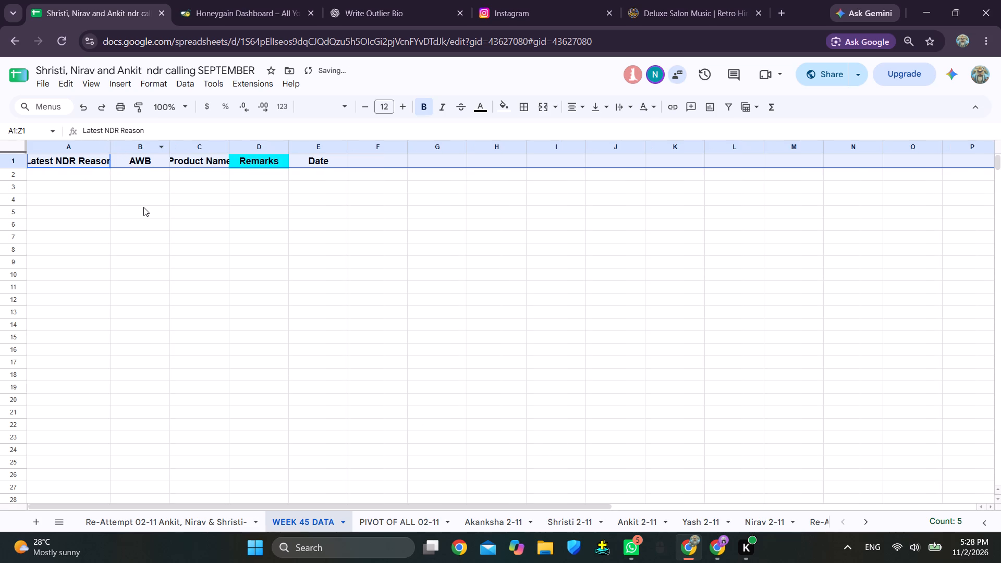
pyautogui.hscroll(13, 143, 207)
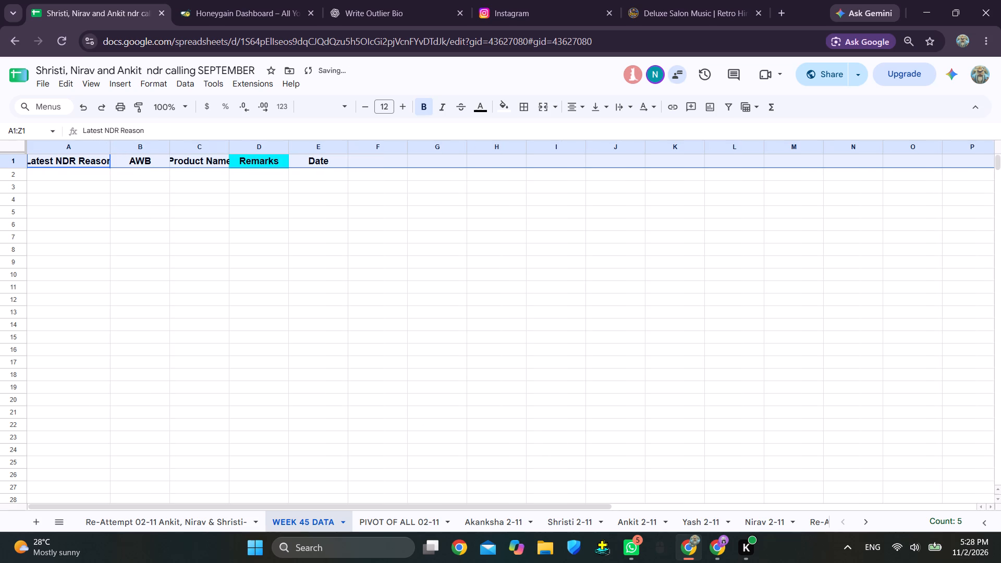
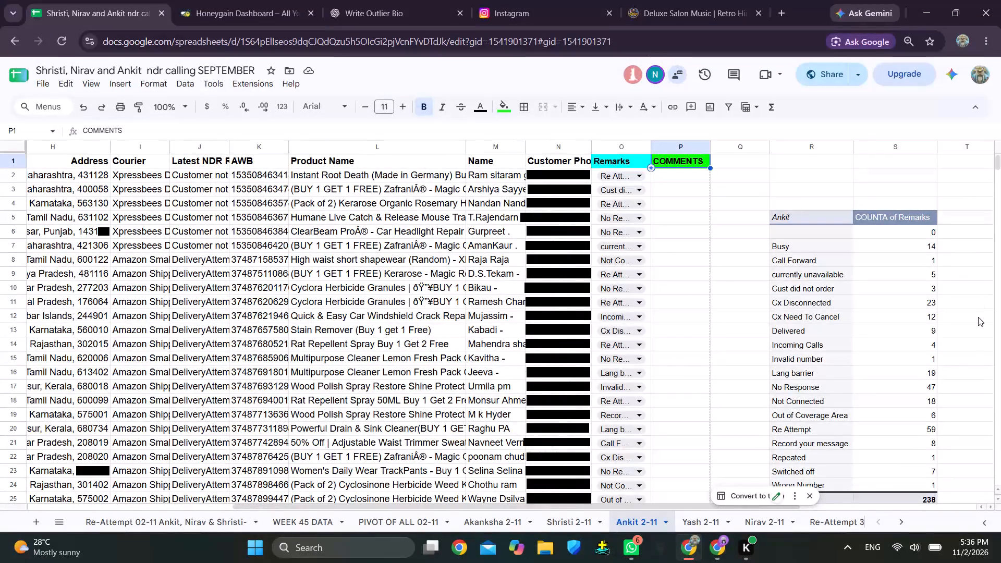
# Capture a screenshot of the whole remarks-count pivot table on the Ankit 2-11 sheet, from its header through the Grand Total row.
pyautogui.scroll(-1, 982, 313)
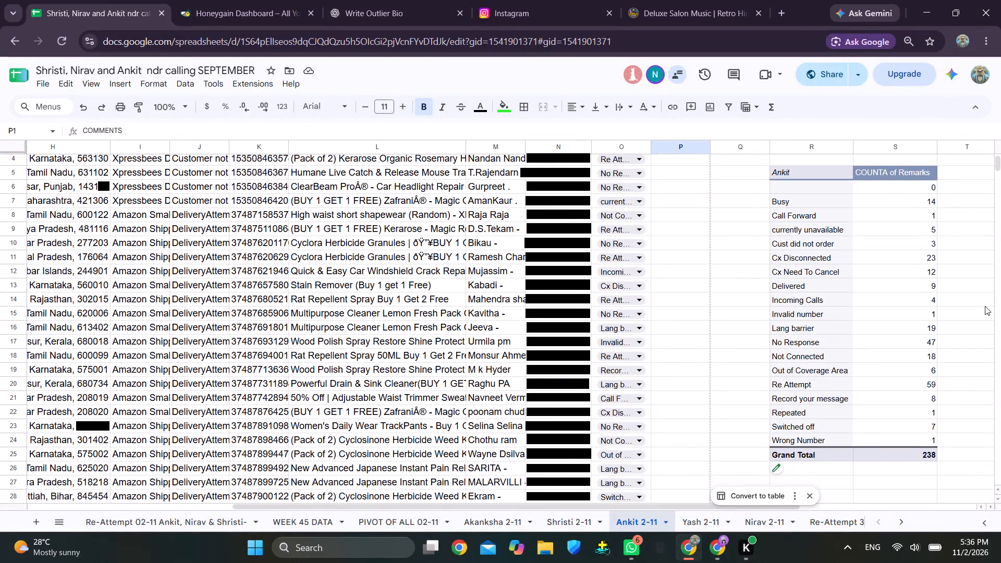
pyautogui.press('Print')
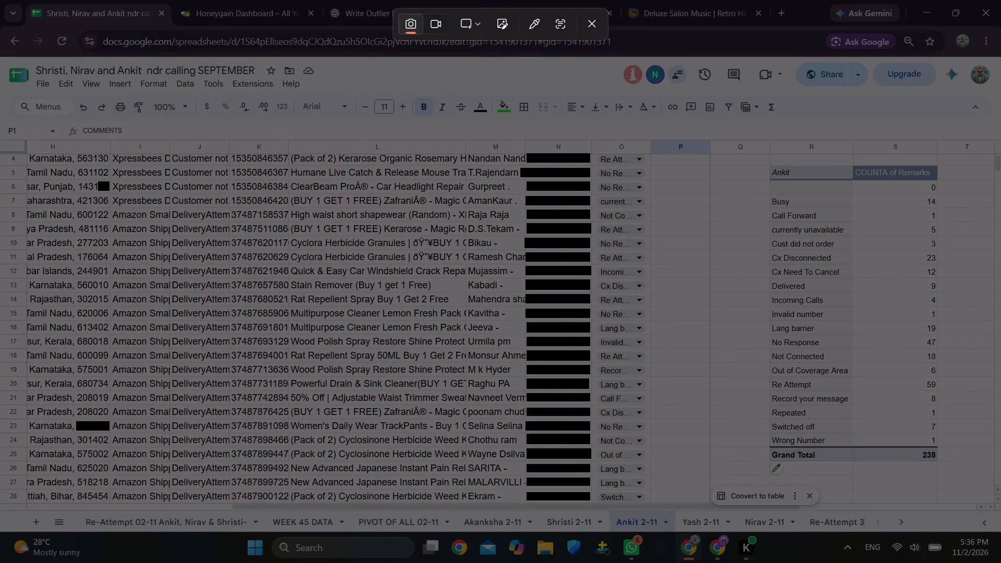
pyautogui.moveTo(759, 157); pyautogui.dragTo(946, 471)
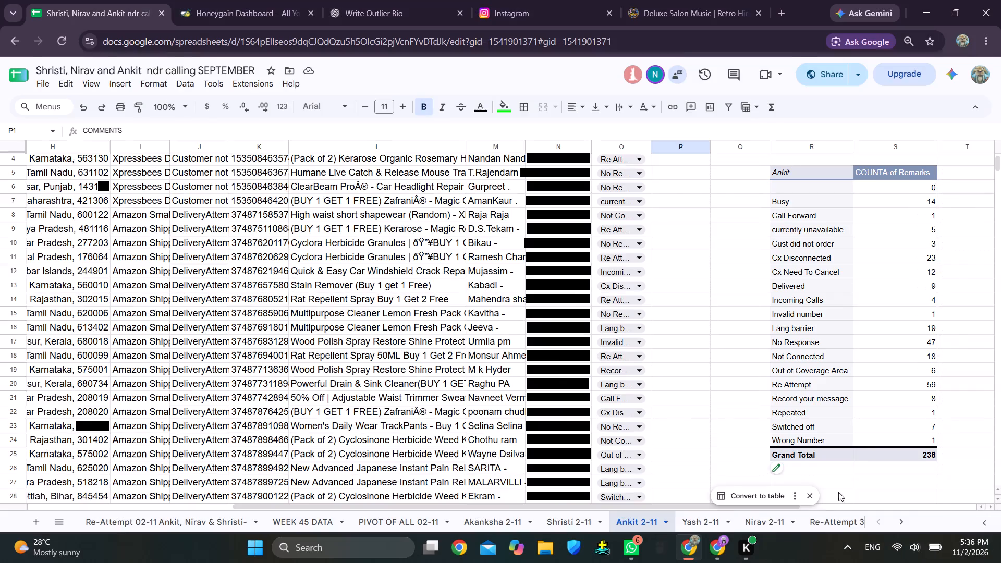
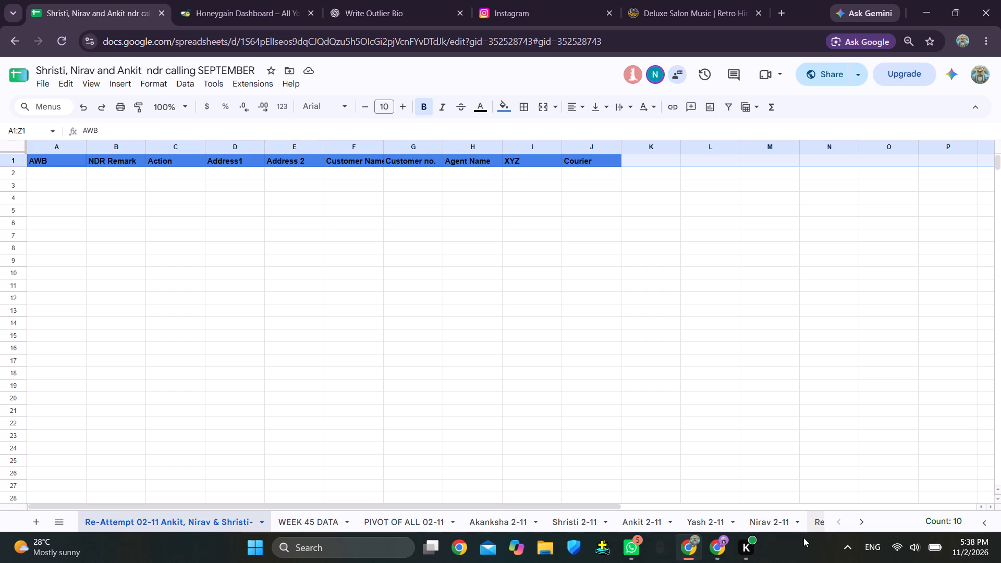
# Copy Nirav's completed rows with the header, A1:P76, from Nirav 2-11 into PIVOT OF ALL 02-11 starting at A1.
pyautogui.click(387, 515)
pyautogui.click(307, 524)
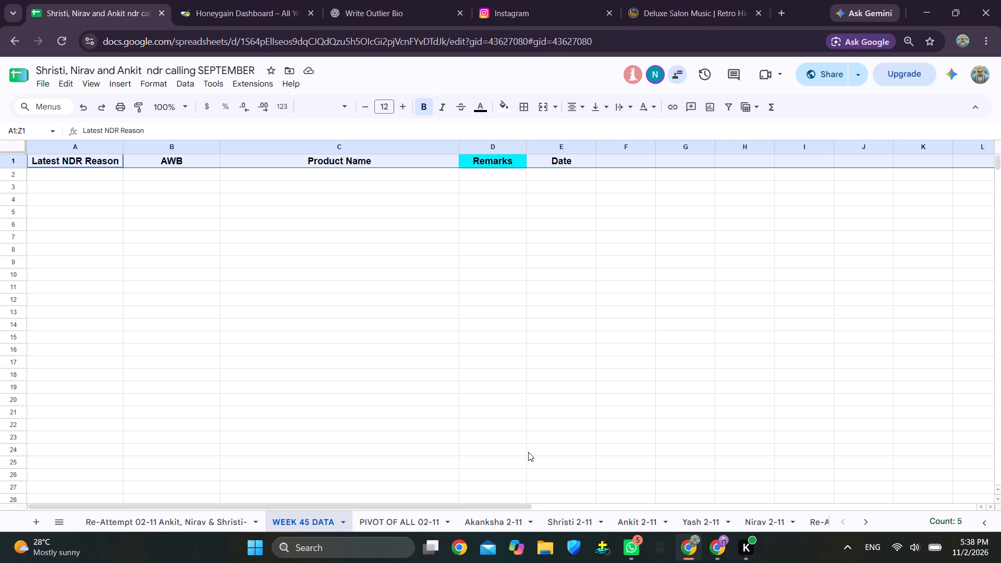
pyautogui.click(411, 519)
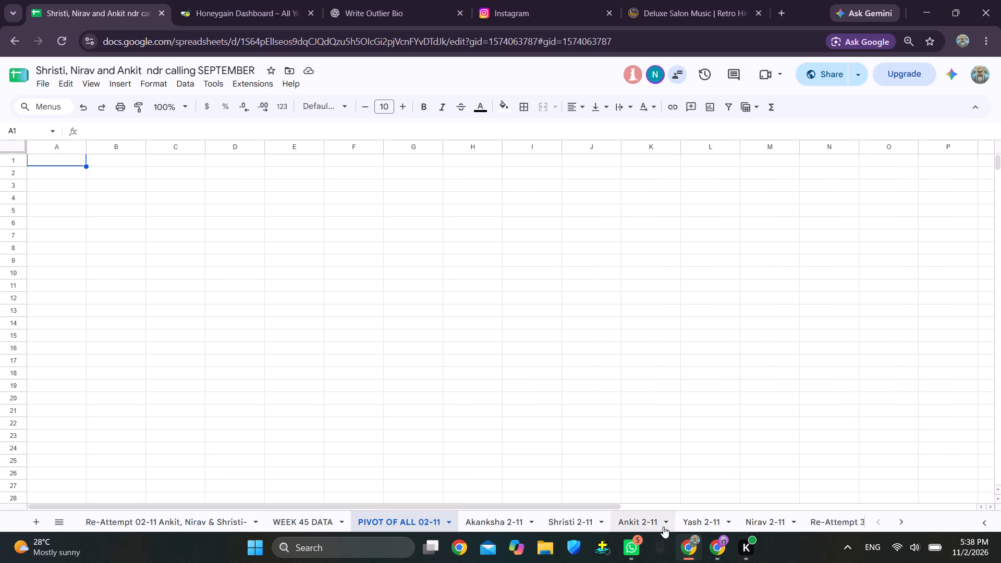
pyautogui.click(766, 518)
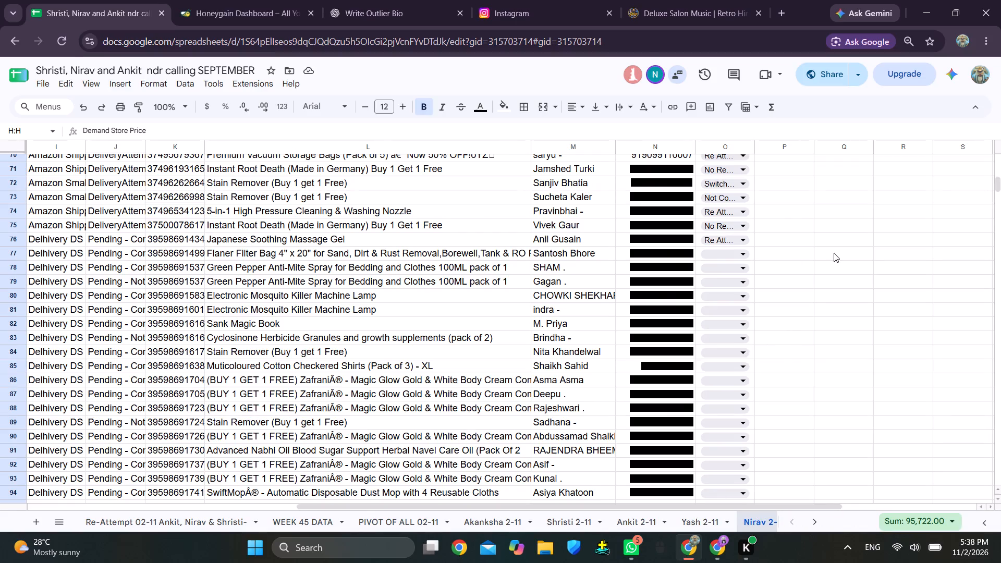
pyautogui.moveTo(800, 240); pyautogui.dragTo(0, 192)
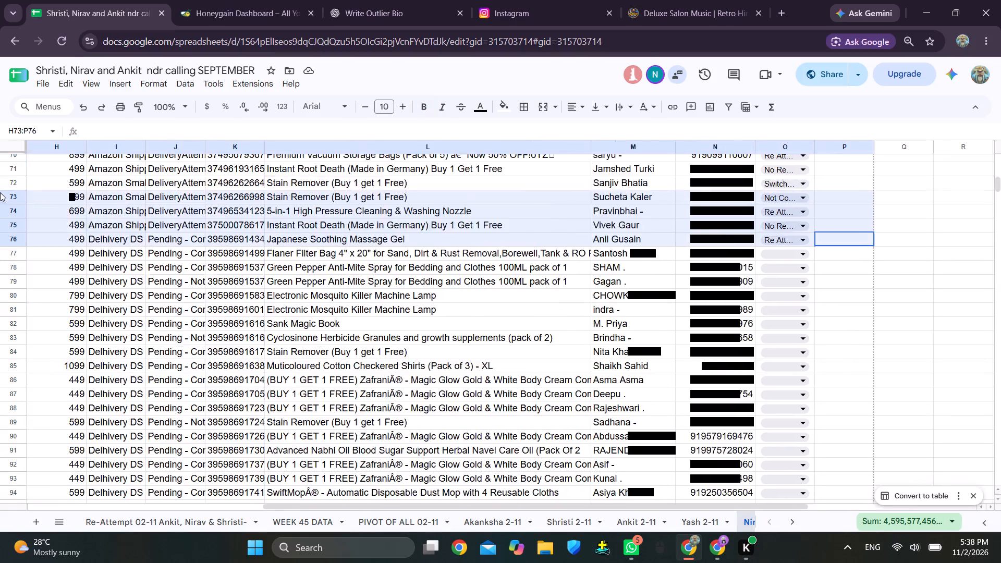
pyautogui.moveTo(0, 192); pyautogui.dragTo(0, 185)
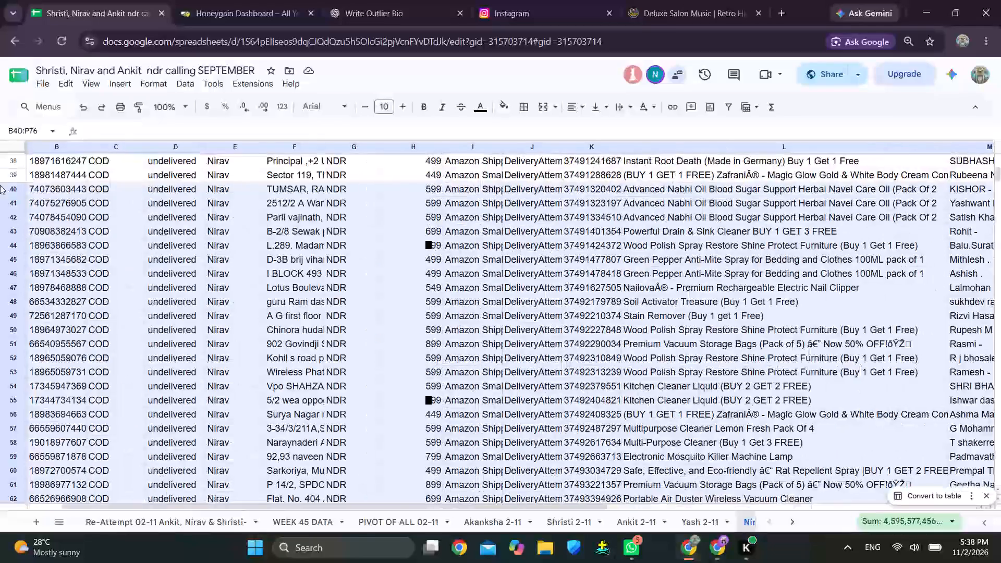
pyautogui.moveTo(0, 185); pyautogui.dragTo(3, 138)
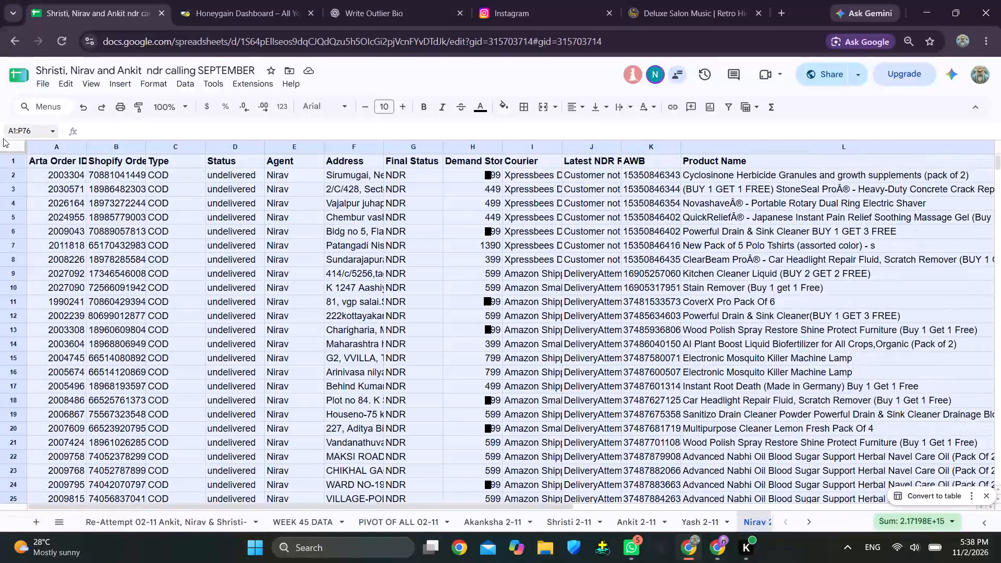
pyautogui.moveTo(3, 138); pyautogui.dragTo(43, 163)
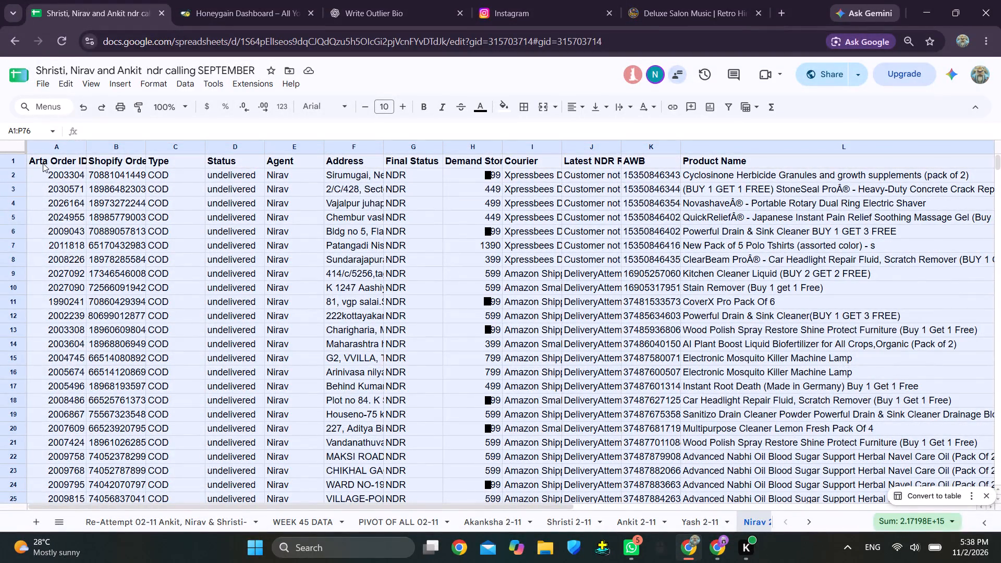
pyautogui.hotkey('ctrl', 'c')
pyautogui.click(388, 522)
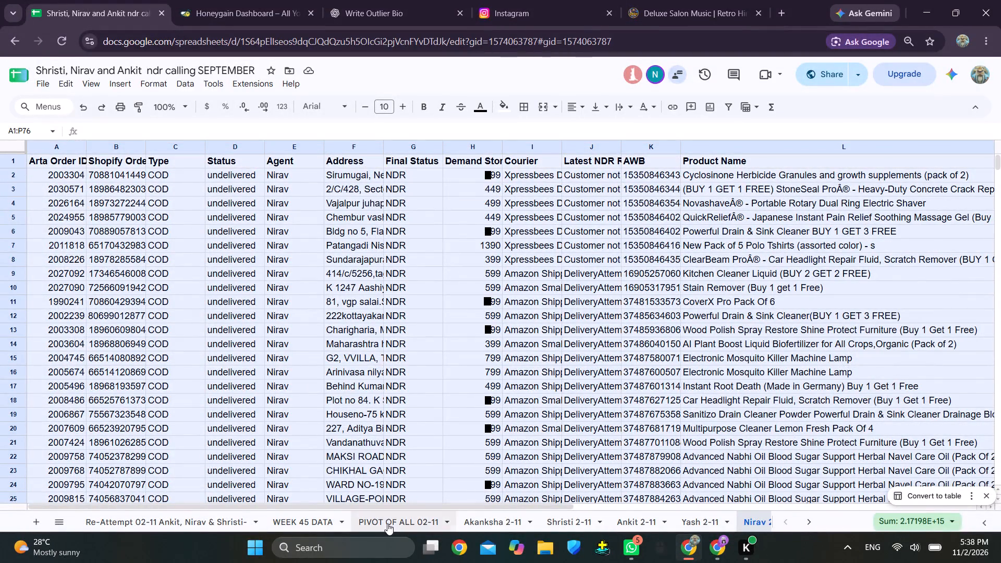
pyautogui.hotkey('ctrl', 'v')
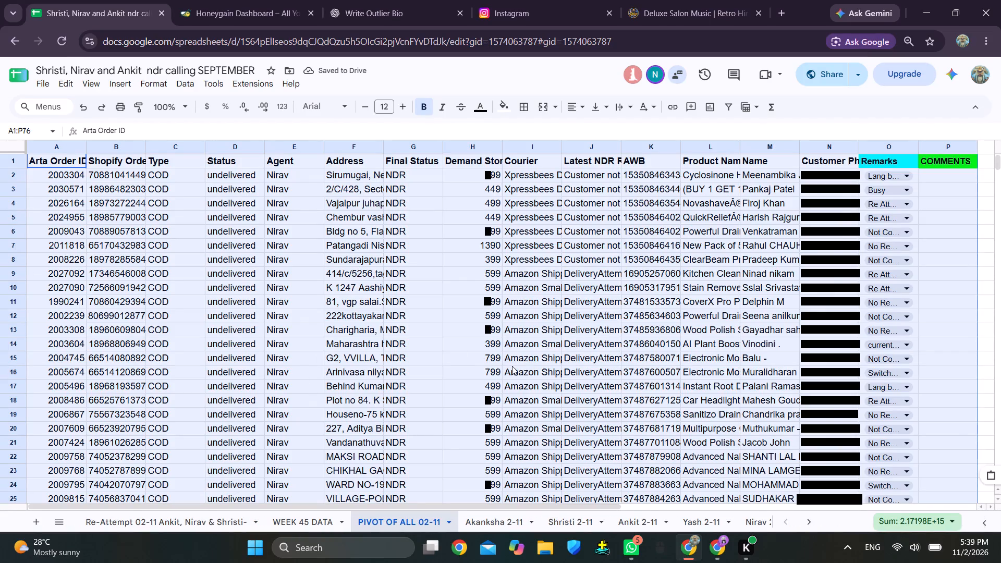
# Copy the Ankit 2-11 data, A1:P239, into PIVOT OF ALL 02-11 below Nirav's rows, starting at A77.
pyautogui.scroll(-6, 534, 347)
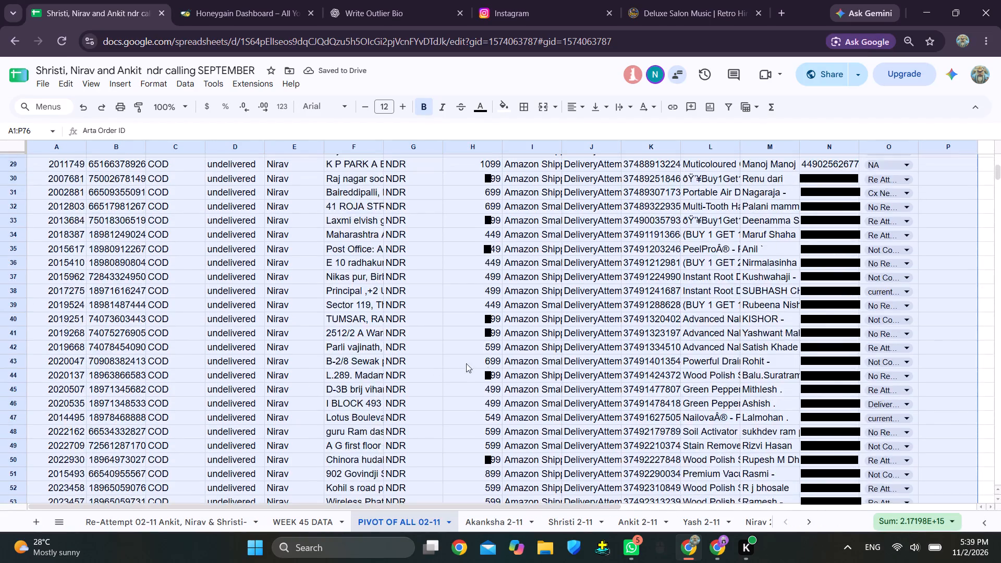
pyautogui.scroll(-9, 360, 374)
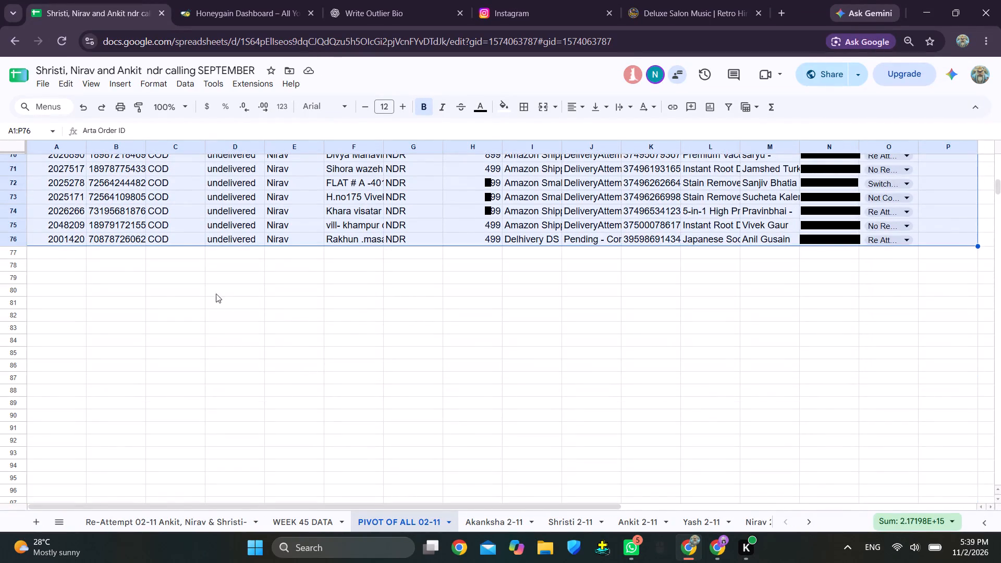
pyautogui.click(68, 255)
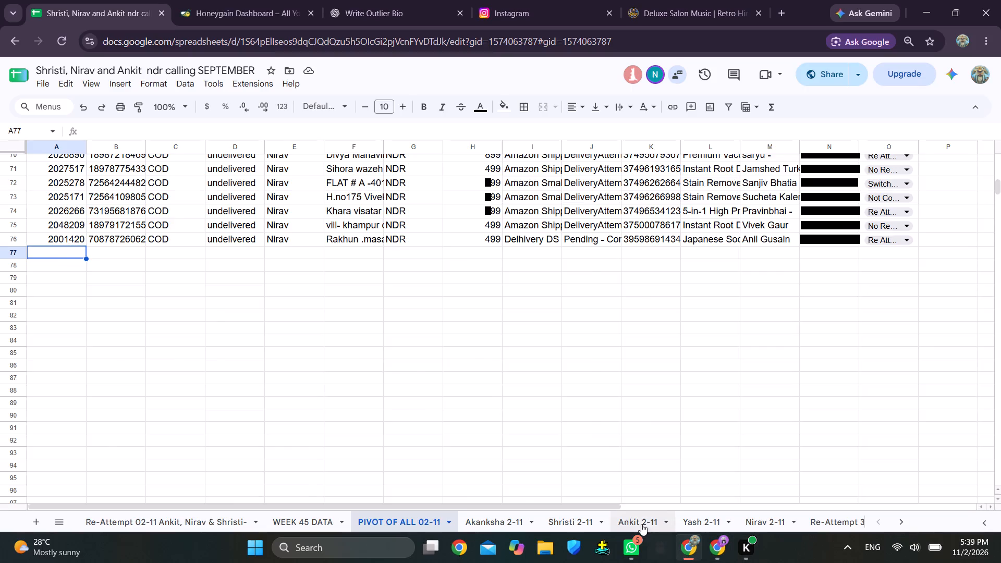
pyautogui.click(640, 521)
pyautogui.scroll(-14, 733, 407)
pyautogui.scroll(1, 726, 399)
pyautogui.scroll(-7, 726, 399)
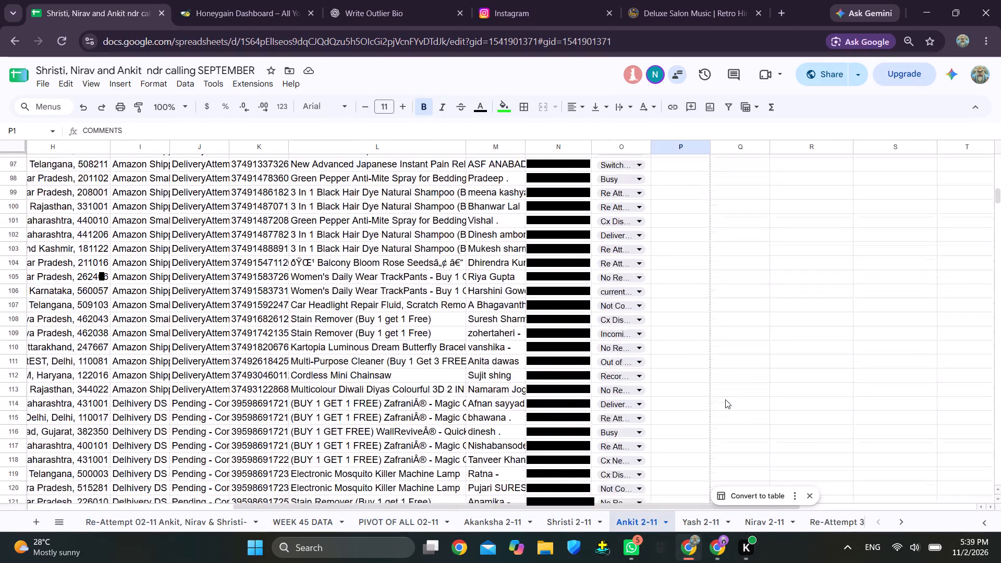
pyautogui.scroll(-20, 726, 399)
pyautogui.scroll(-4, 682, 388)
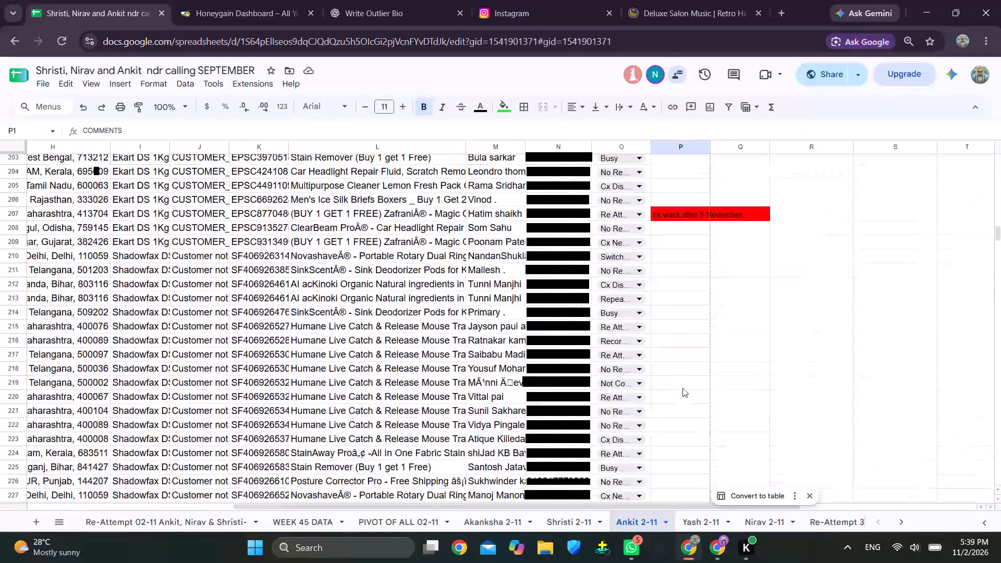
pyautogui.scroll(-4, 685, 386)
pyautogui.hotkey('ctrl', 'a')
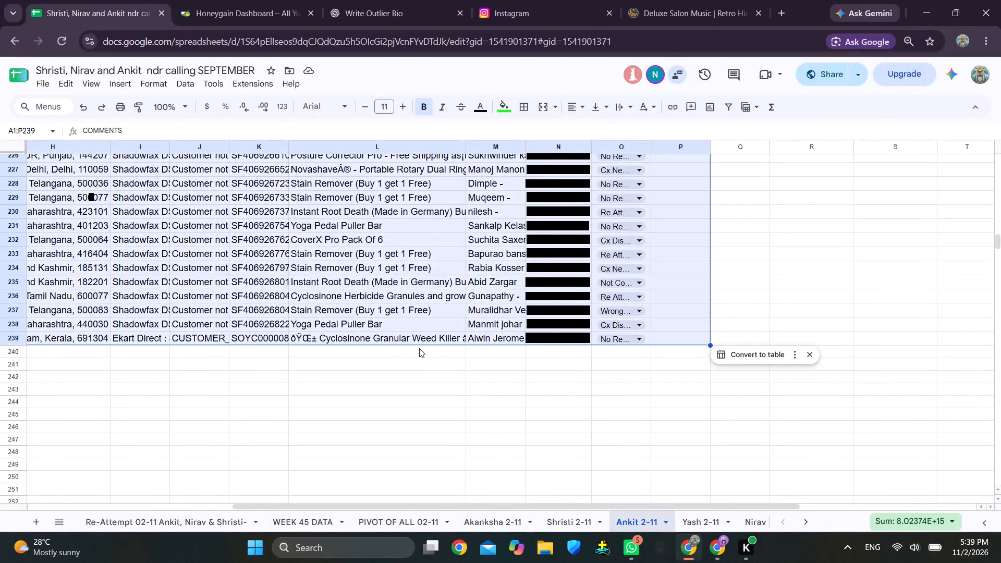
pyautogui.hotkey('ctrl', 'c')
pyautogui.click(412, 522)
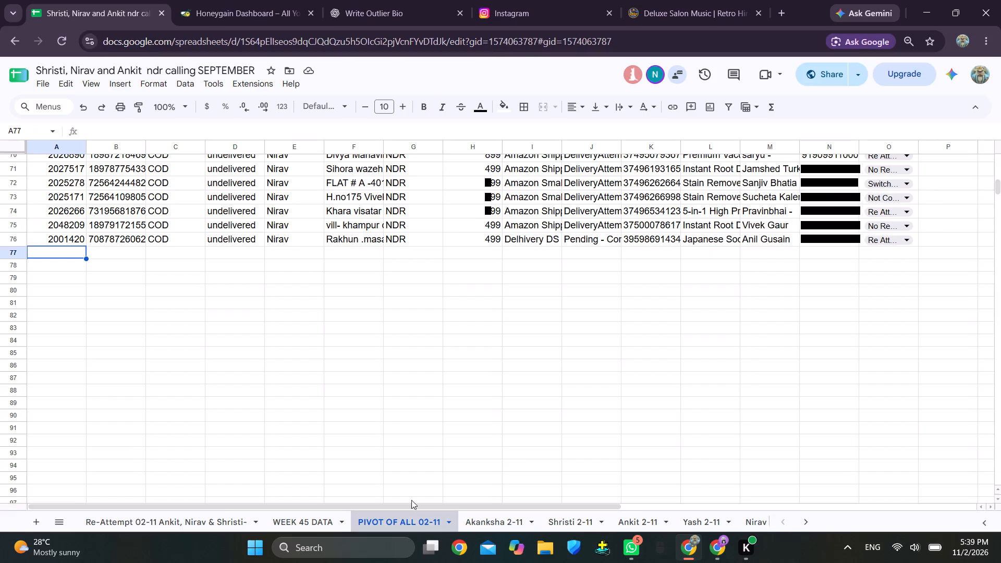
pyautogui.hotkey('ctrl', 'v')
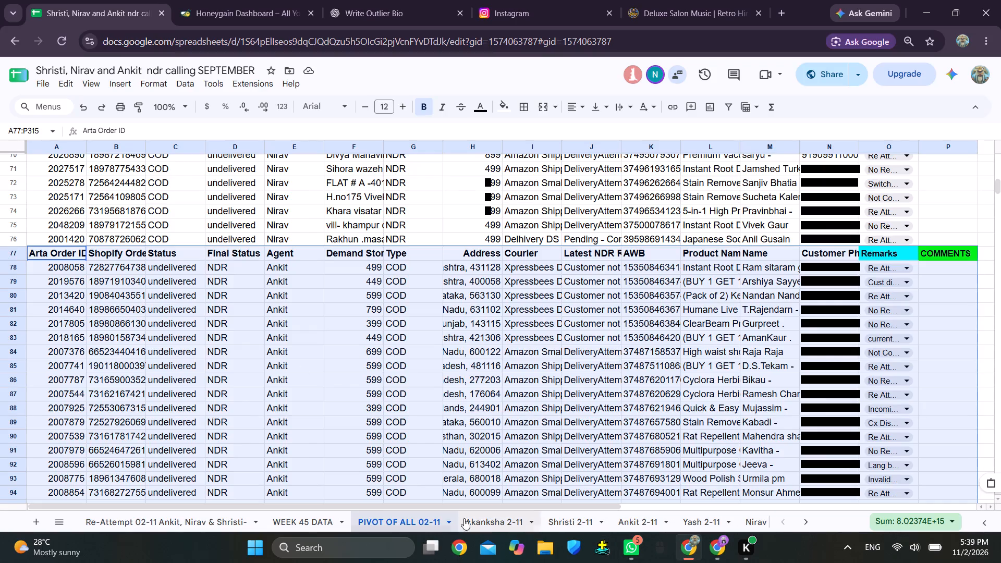
# Left-align the Address column H on the Ankit 2-11 sheet.
pyautogui.click(643, 527)
pyautogui.moveTo(998, 244); pyautogui.dragTo(1000, 132)
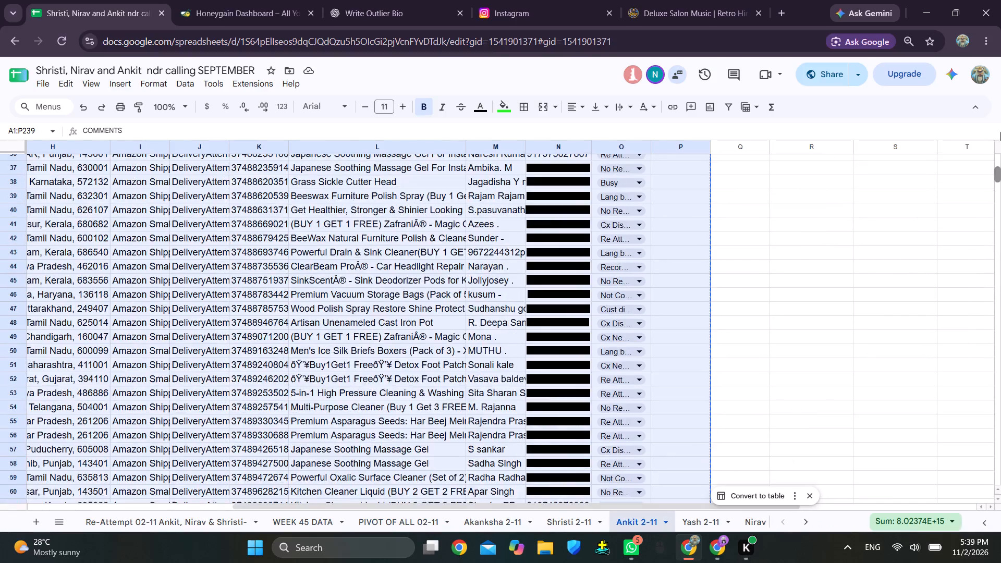
pyautogui.moveTo(1000, 132); pyautogui.dragTo(1000, 109)
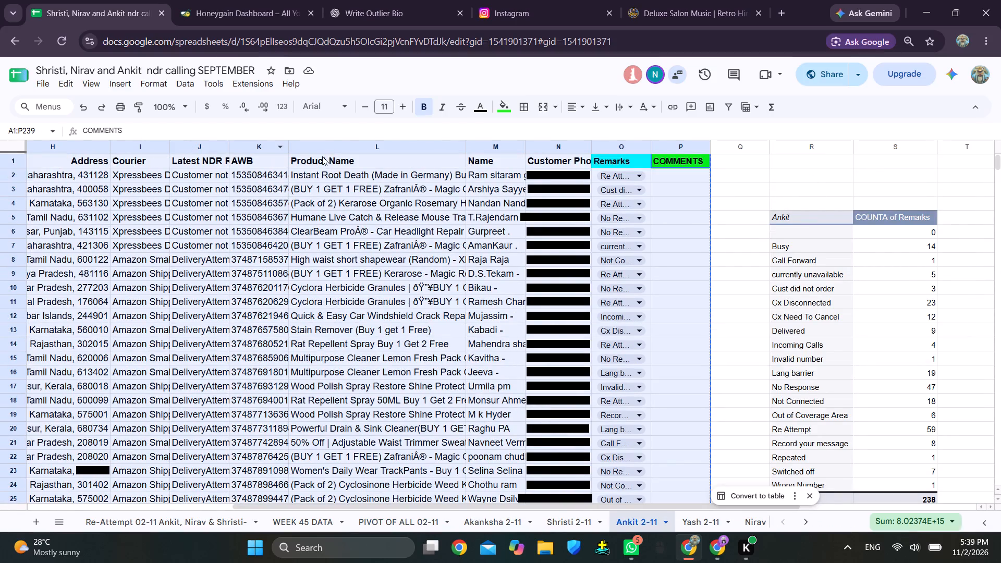
pyautogui.click(82, 148)
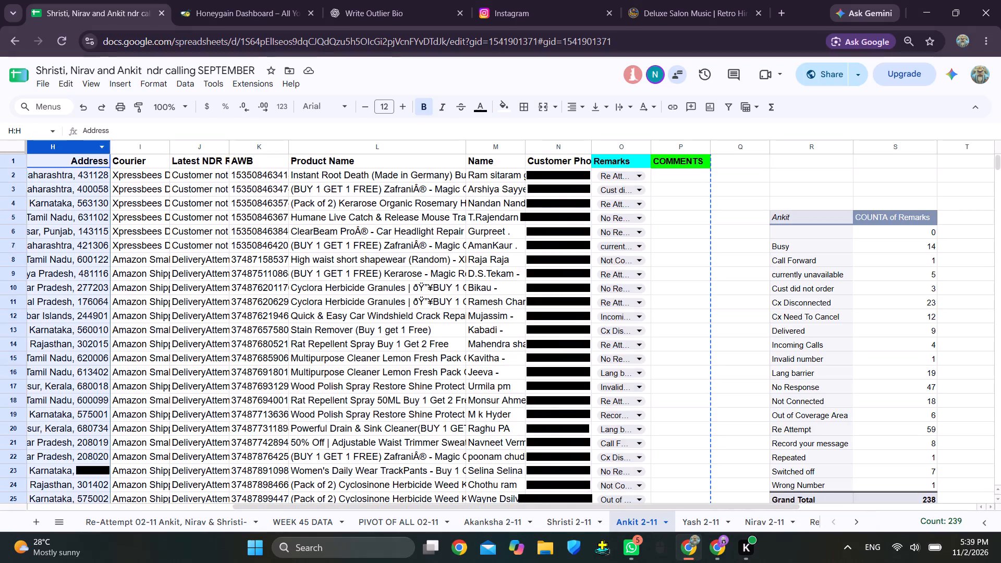
pyautogui.click(576, 107)
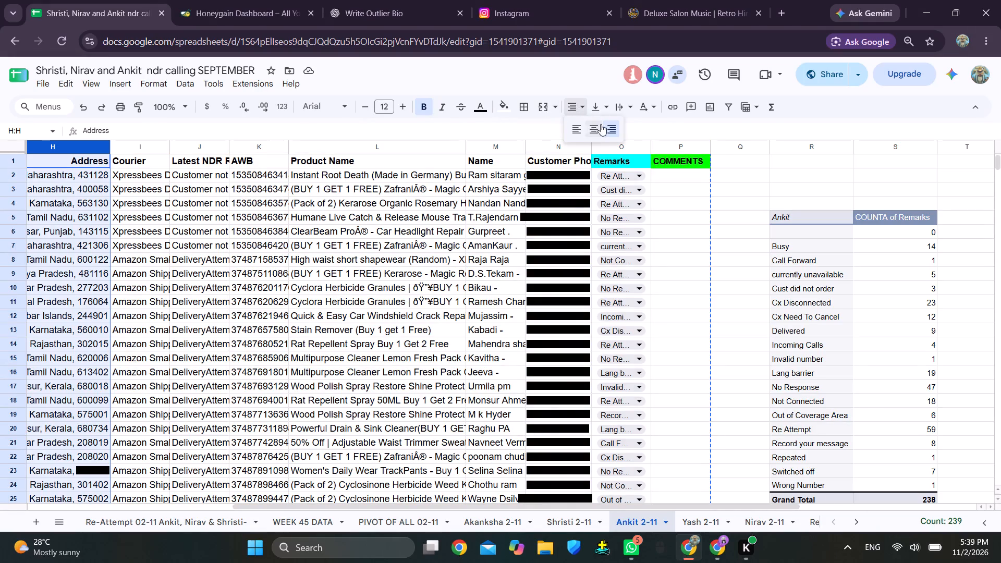
pyautogui.click(581, 129)
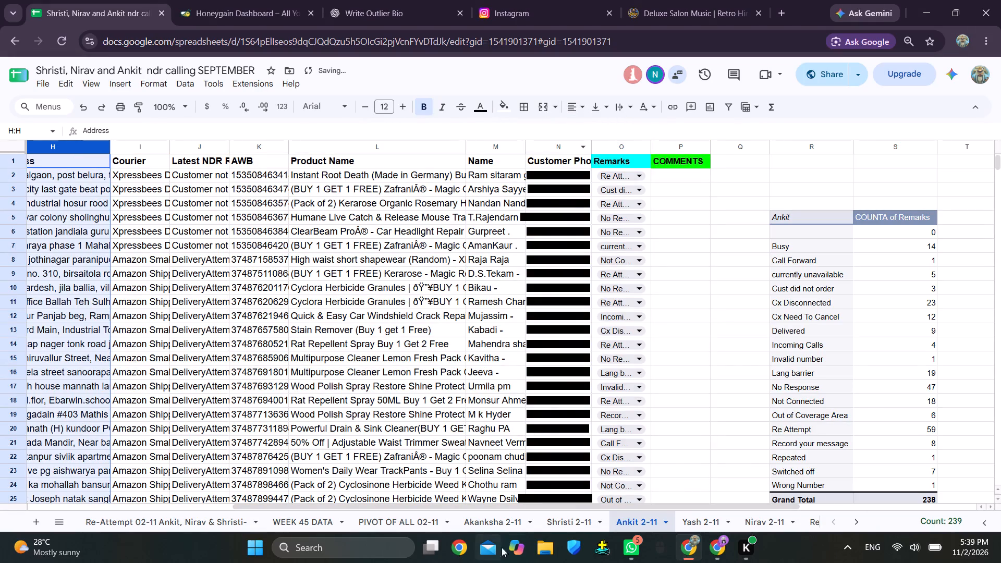
# Left-align the Address column H on the Shristi 2-11 sheet.
pyautogui.click(574, 525)
pyautogui.hscroll(3, 234, 224)
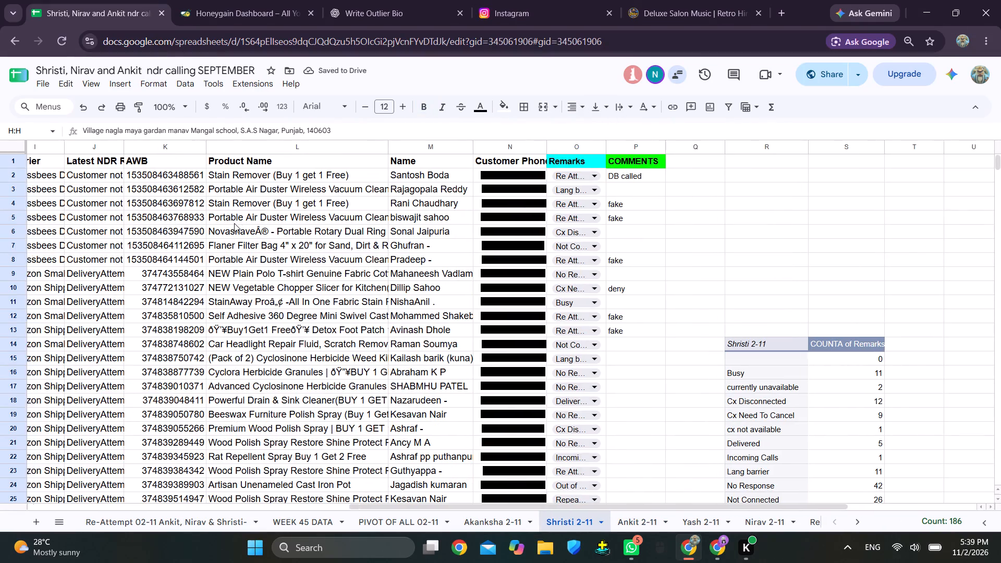
pyautogui.hscroll(1, 234, 223)
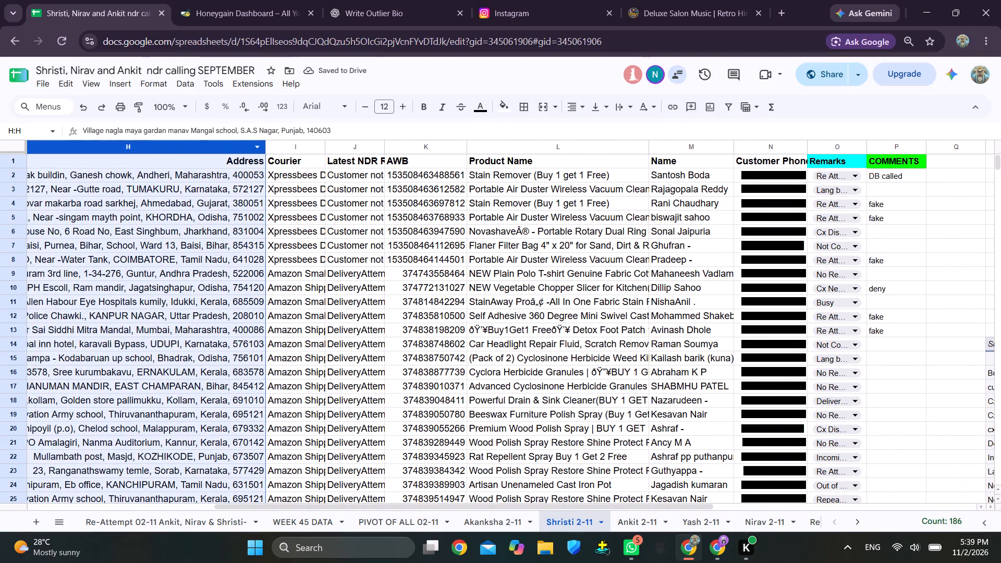
pyautogui.click(219, 149)
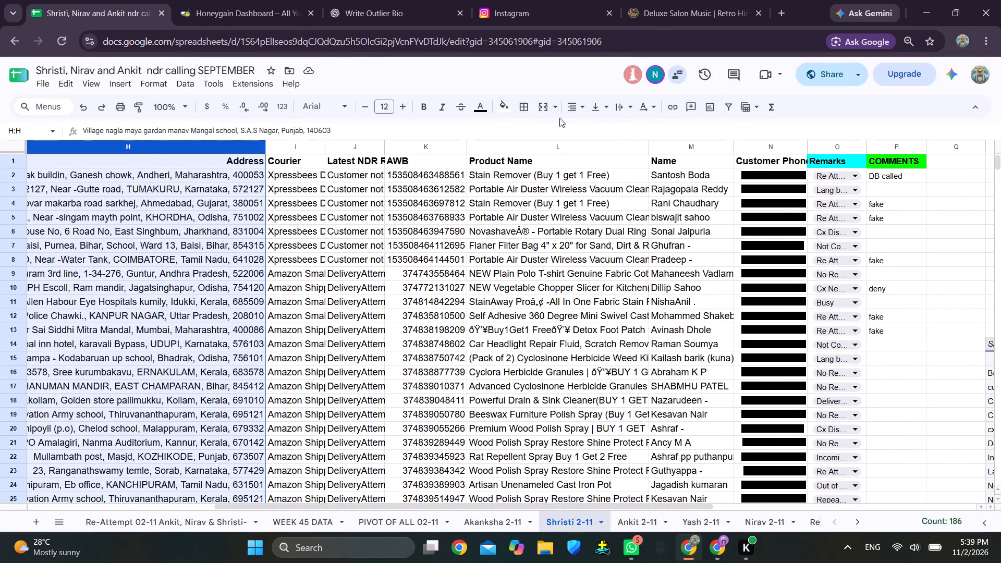
pyautogui.click(569, 107)
pyautogui.click(576, 128)
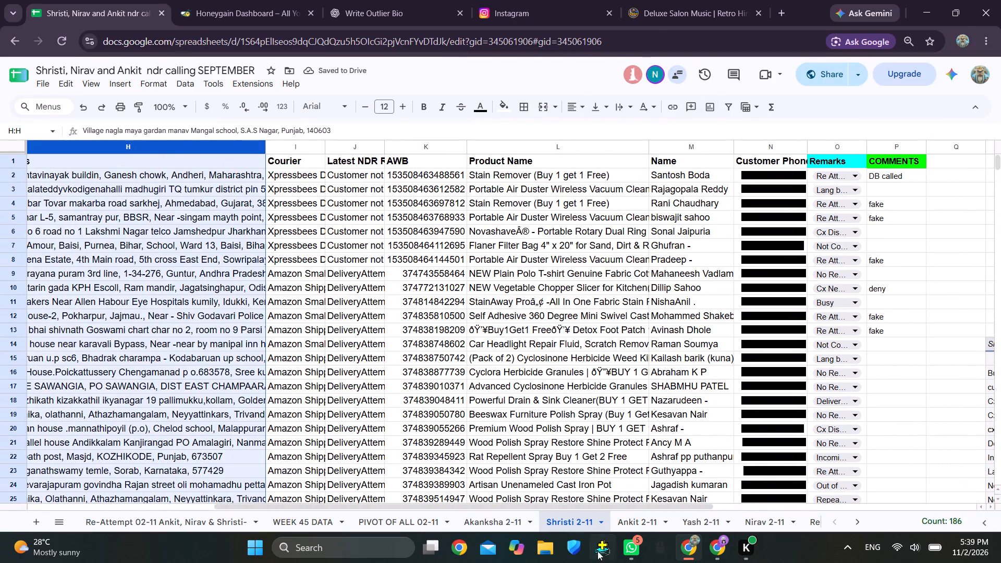
pyautogui.hscroll(1, 471, 410)
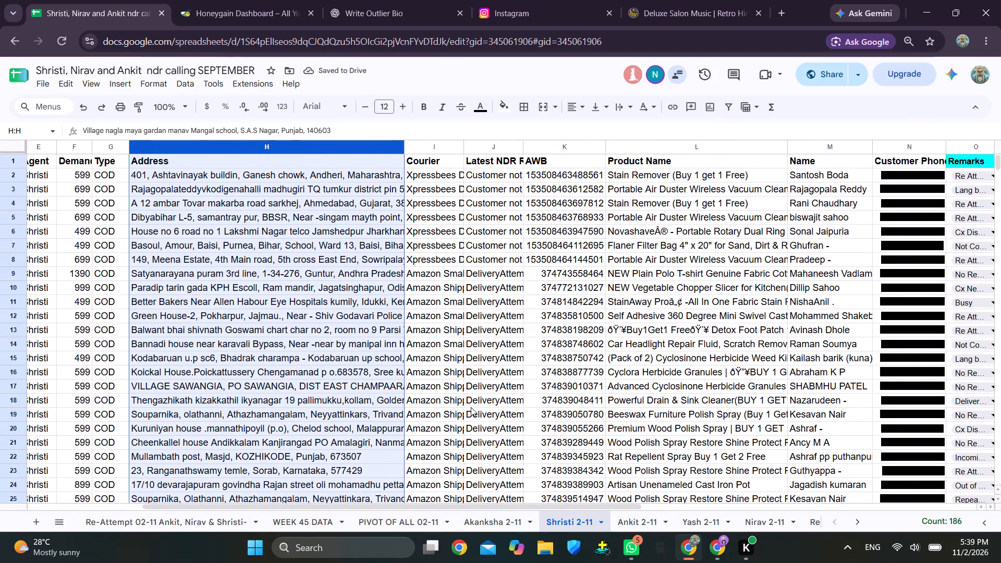
pyautogui.hscroll(1, 471, 407)
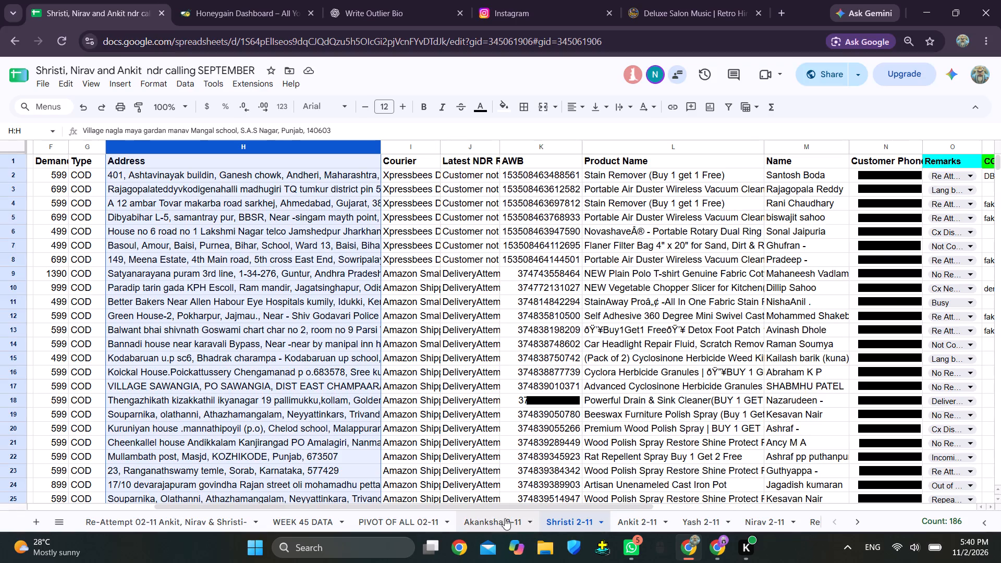
# Copy columns A:P of Ankit 2-11 with the left-aligned addresses and paste them into PIVOT OF ALL 02-11 at A77.
pyautogui.click(648, 523)
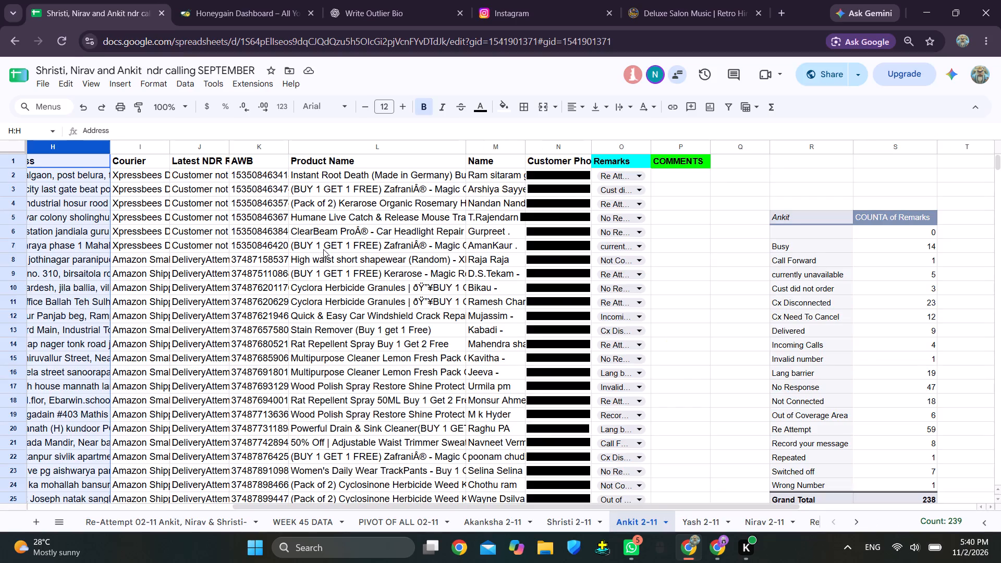
pyautogui.hotkey('ctrl', 'a')
pyautogui.hotkey('ctrl', 'c')
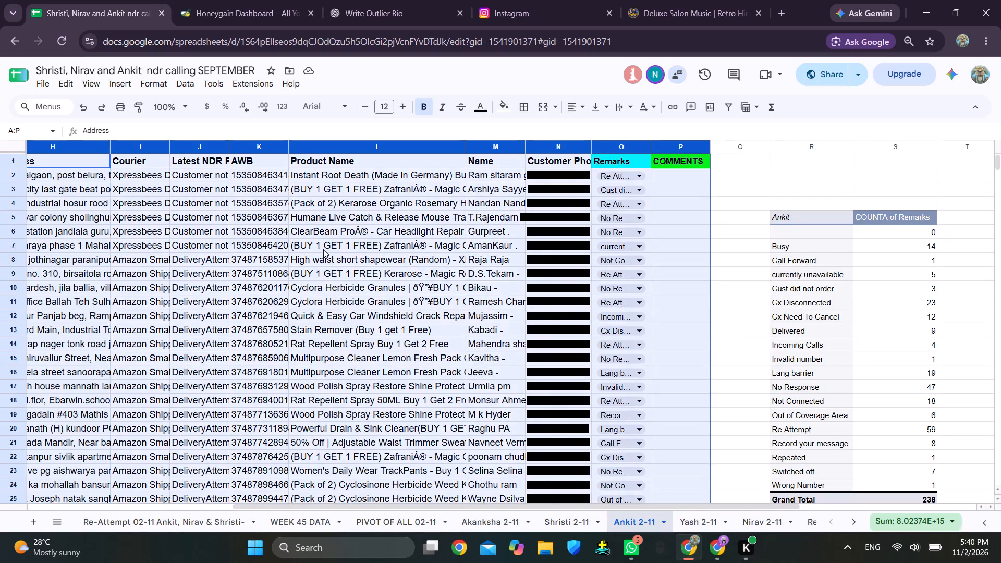
pyautogui.click(392, 521)
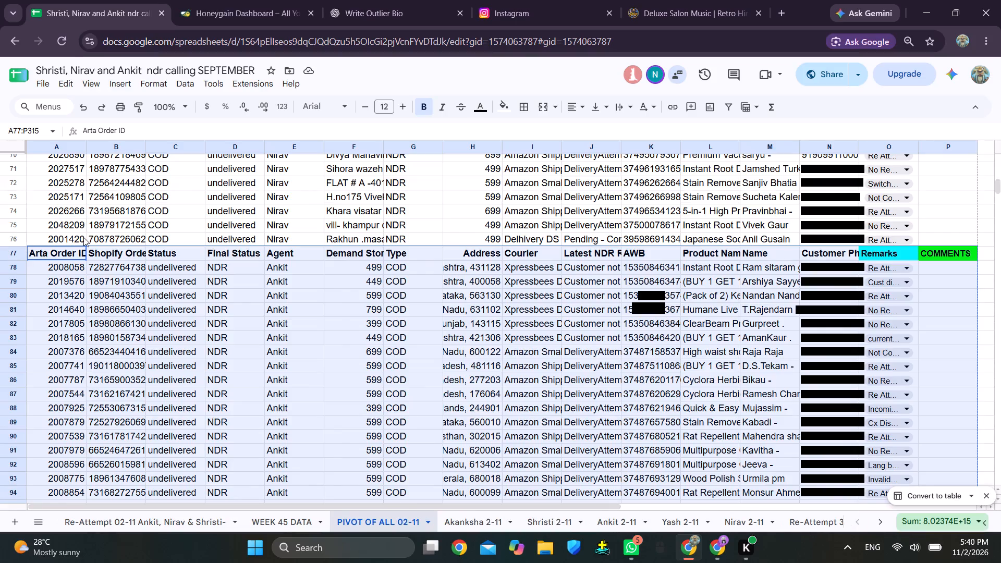
pyautogui.hotkey('ctrl', 'v')
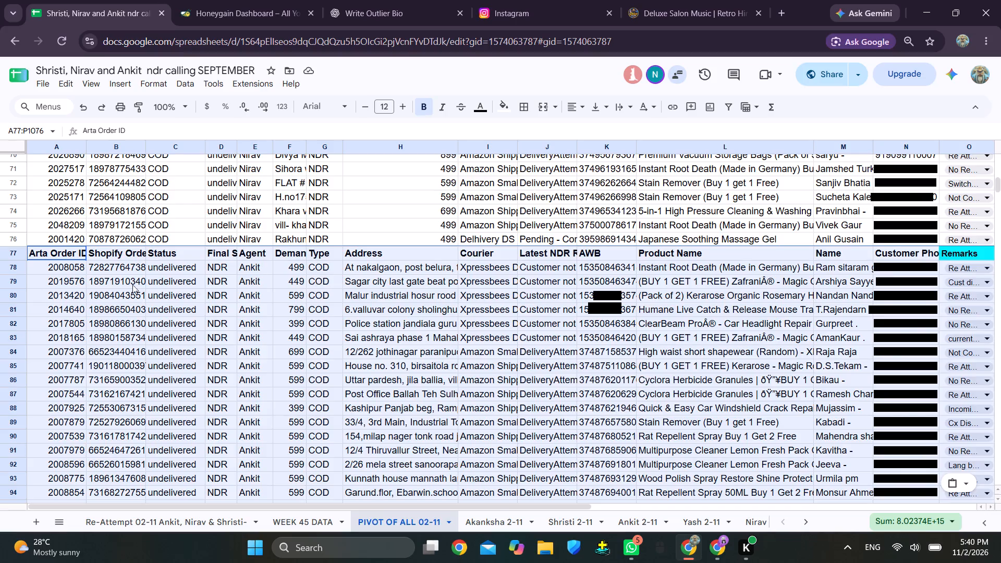
pyautogui.hscroll(5, 275, 284)
# Delete the repeated header row 77 above Ankit's data in PIVOT OF ALL 02-11.
pyautogui.rightClick(17, 252)
pyautogui.click(91, 357)
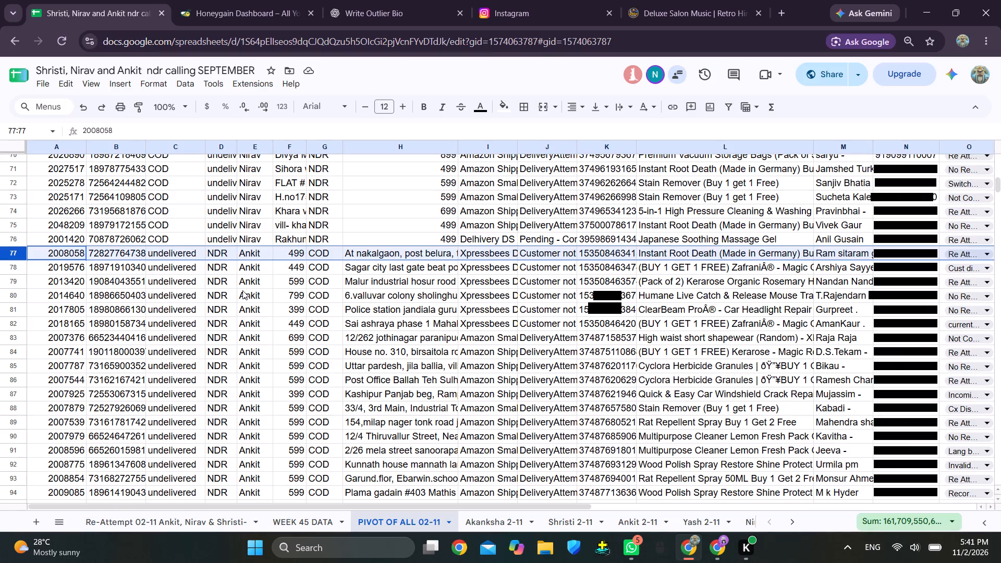
# Copy columns A:P of Shristi 2-11 and paste them into PIVOT OF ALL 02-11 below Ankit's rows, starting at A315.
pyautogui.scroll(-15, 243, 290)
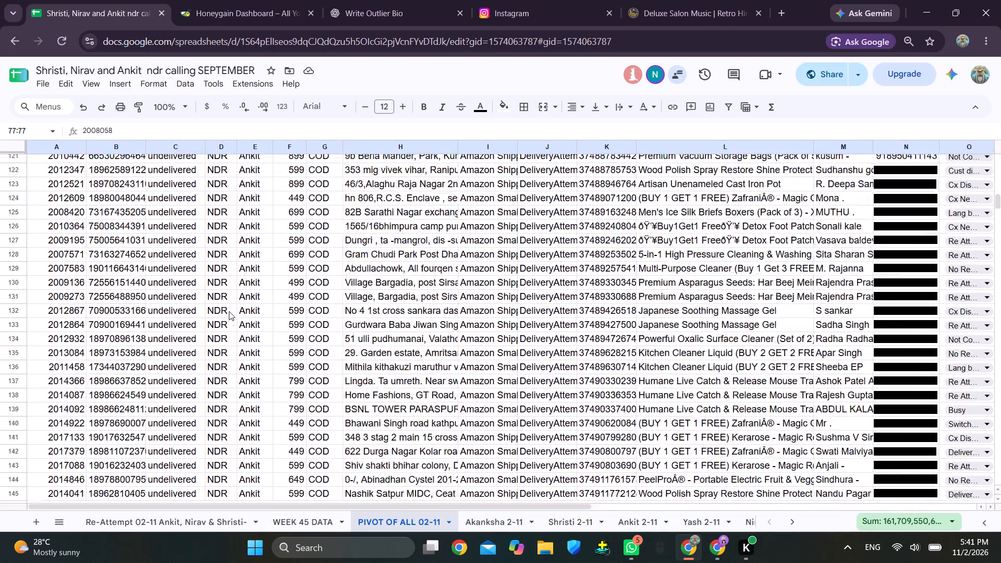
pyautogui.scroll(-20, 229, 311)
pyautogui.scroll(-17, 229, 311)
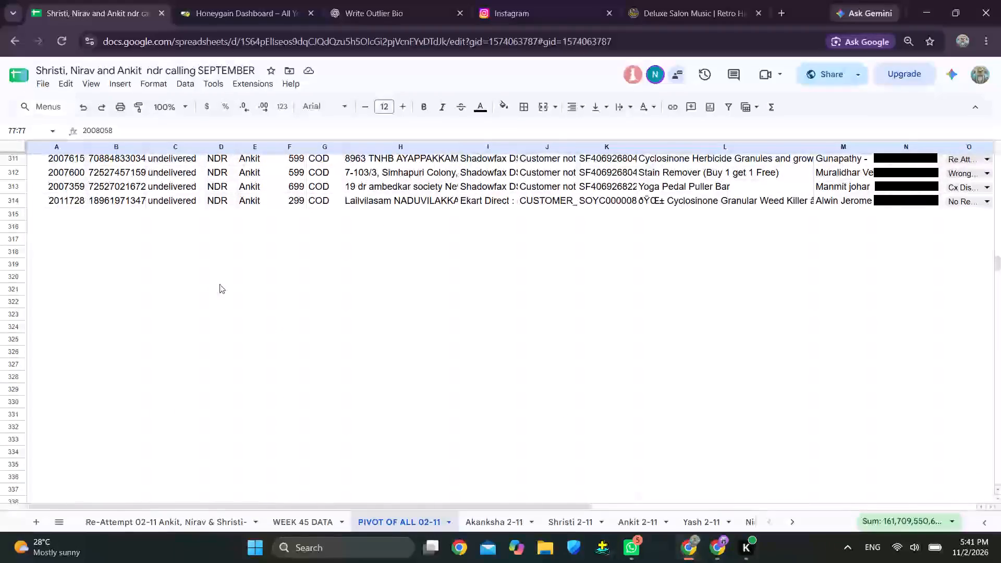
pyautogui.click(71, 216)
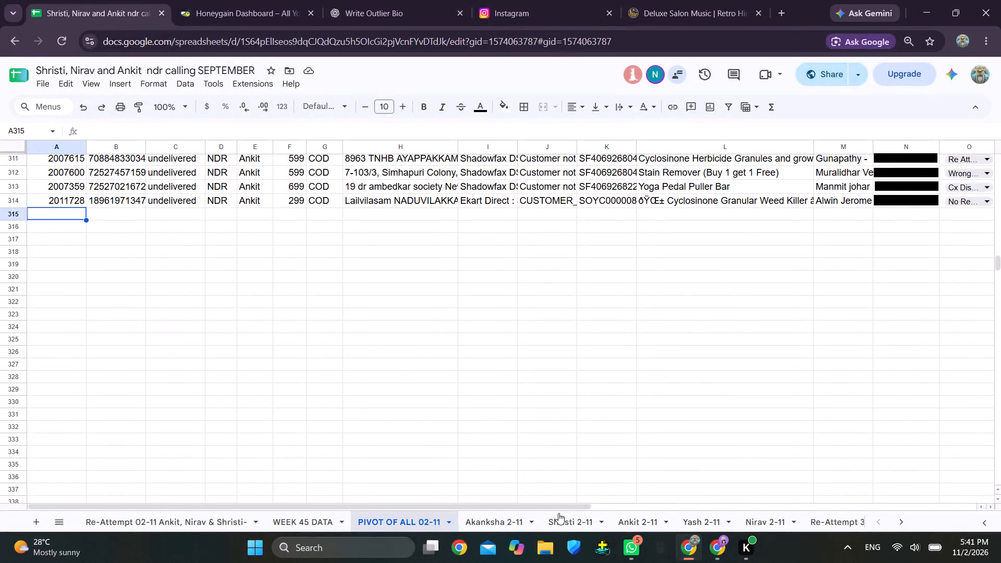
pyautogui.click(564, 519)
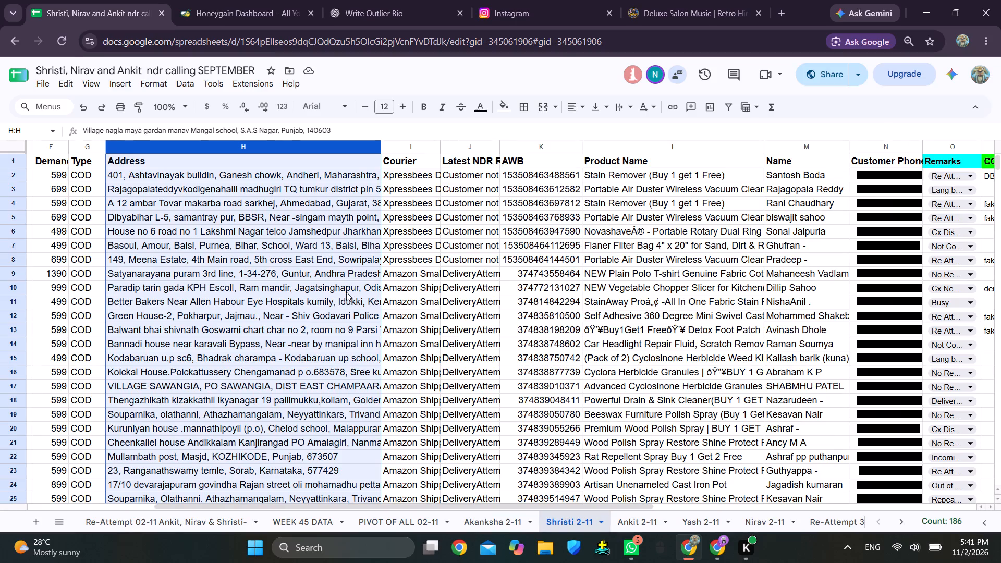
pyautogui.hotkey('ctrl', 'a')
pyautogui.hotkey('ctrl', 'c')
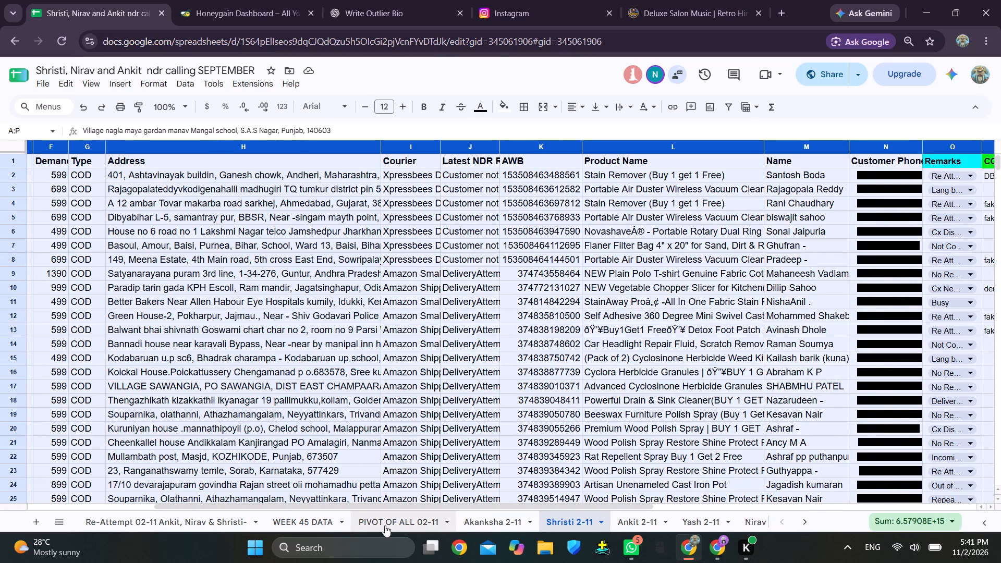
pyautogui.click(394, 522)
pyautogui.hotkey('ctrl', 'v')
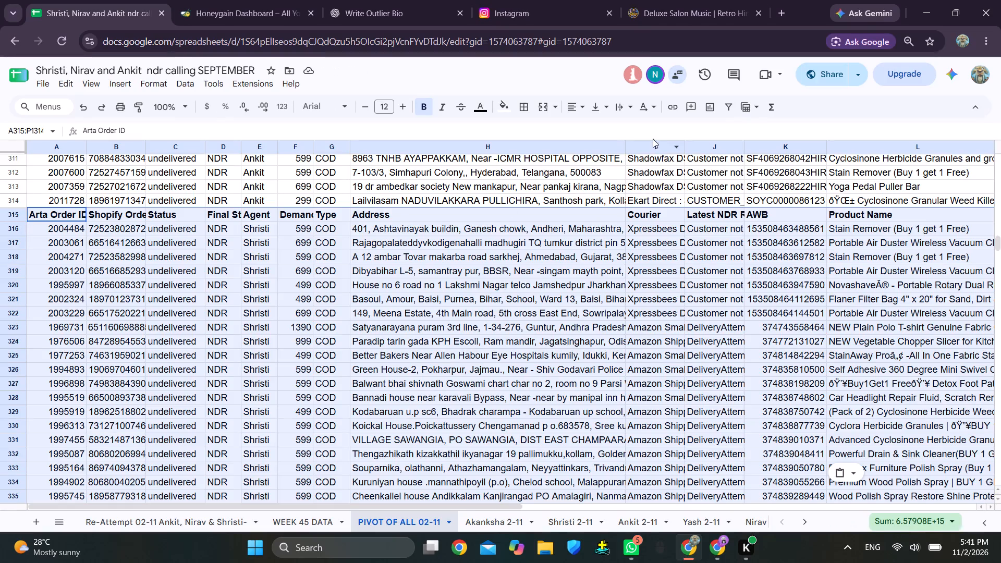
# Narrow the Address column H in PIVOT OF ALL 02-11 so the columns after it fit on screen.
pyautogui.moveTo(624, 144); pyautogui.dragTo(493, 167)
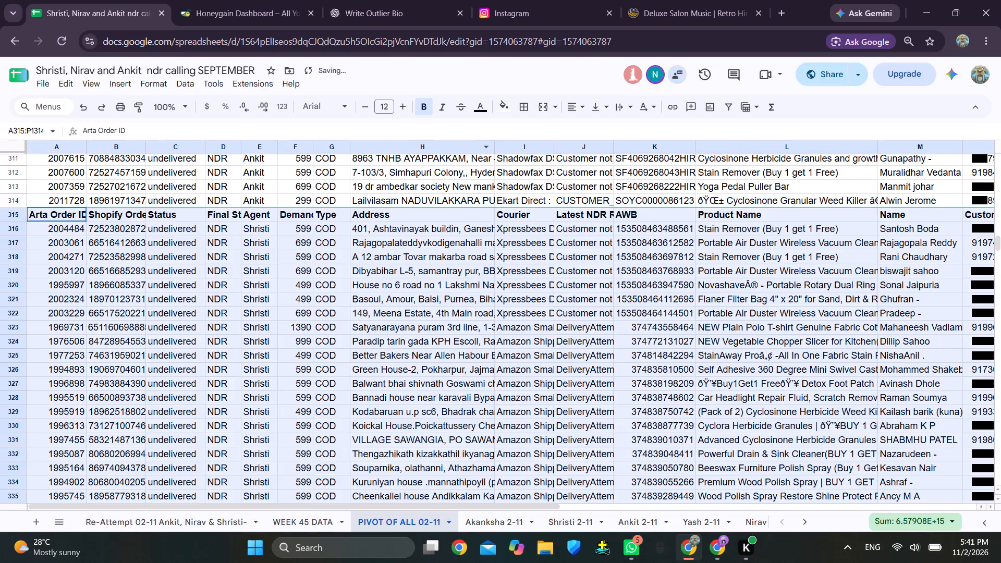
pyautogui.moveTo(494, 143); pyautogui.dragTo(446, 154)
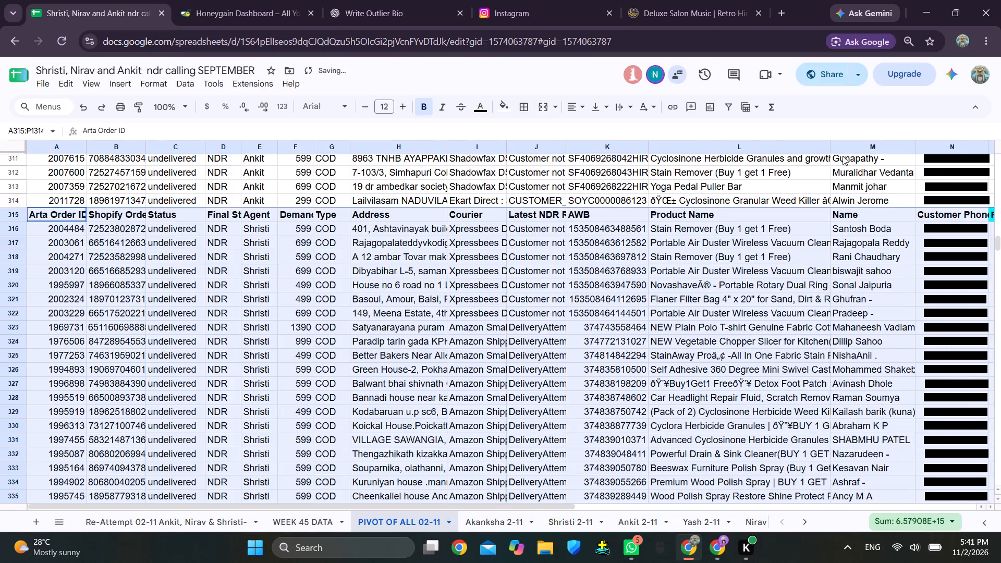
pyautogui.click(831, 145)
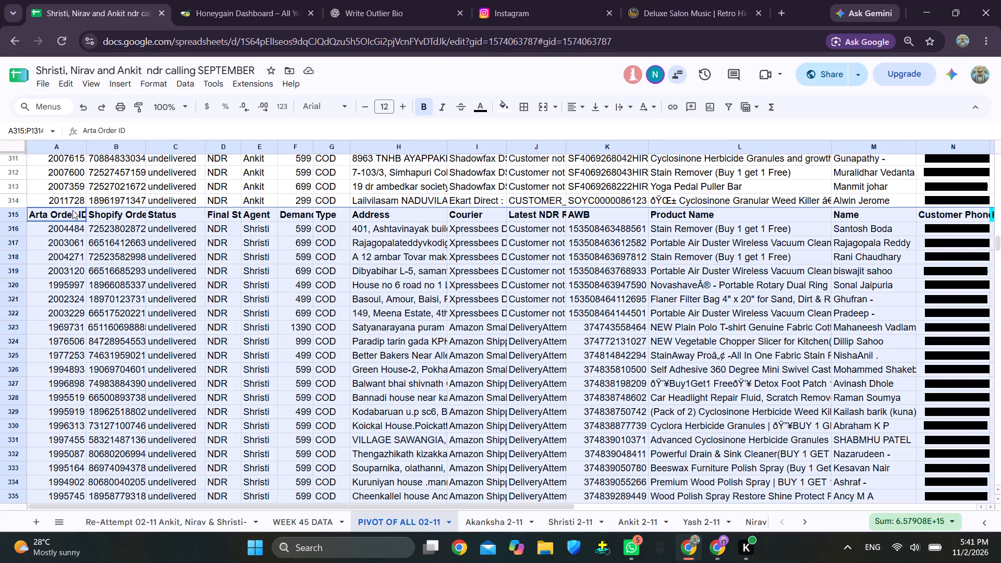
# Delete the repeated header row 315 above Shristi's data in PIVOT OF ALL 02-11.
pyautogui.rightClick(13, 214)
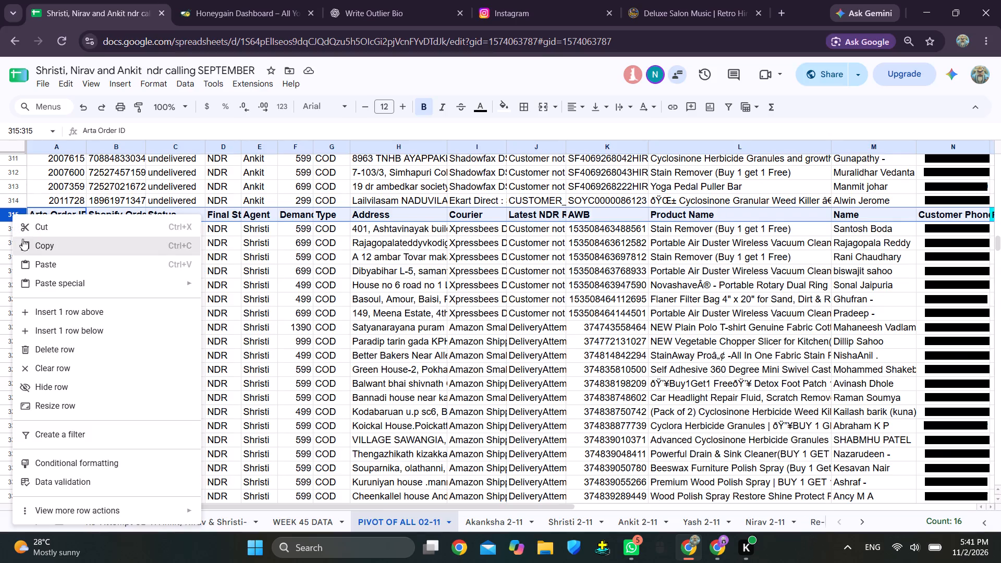
pyautogui.click(102, 355)
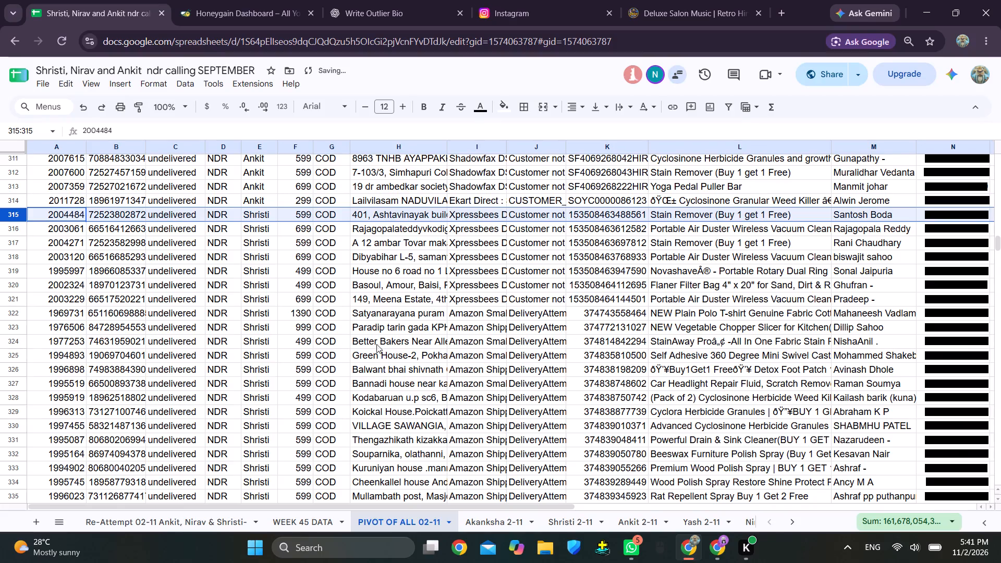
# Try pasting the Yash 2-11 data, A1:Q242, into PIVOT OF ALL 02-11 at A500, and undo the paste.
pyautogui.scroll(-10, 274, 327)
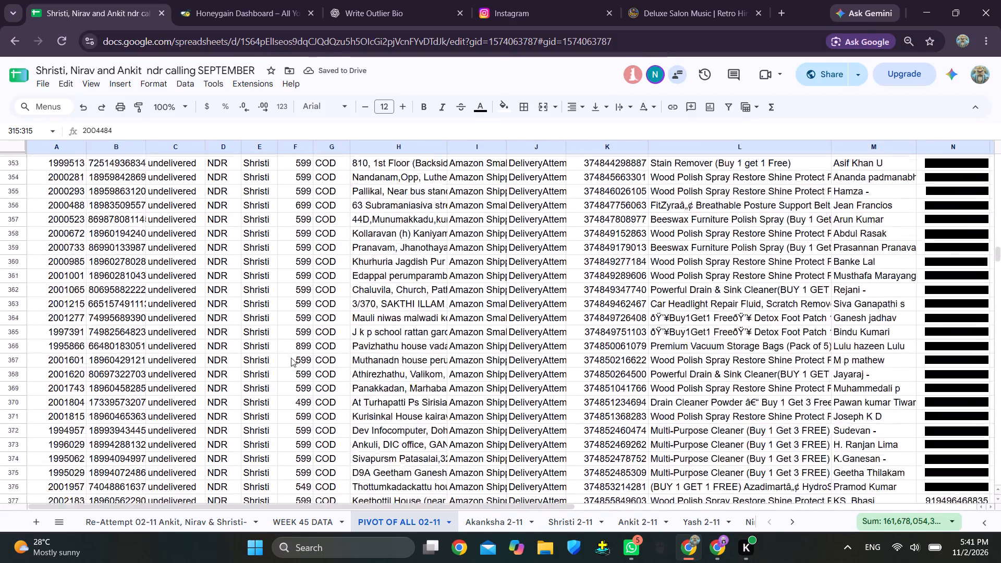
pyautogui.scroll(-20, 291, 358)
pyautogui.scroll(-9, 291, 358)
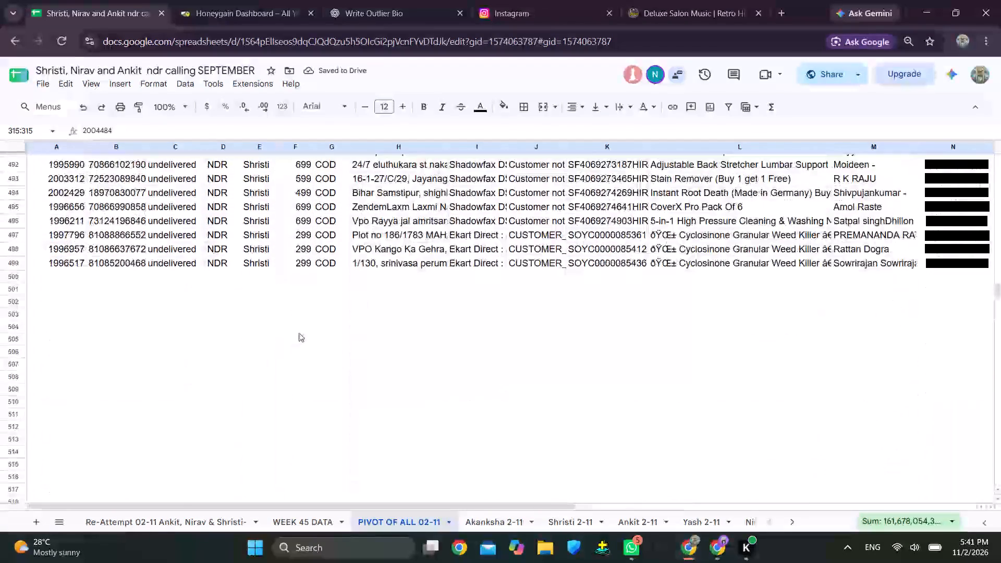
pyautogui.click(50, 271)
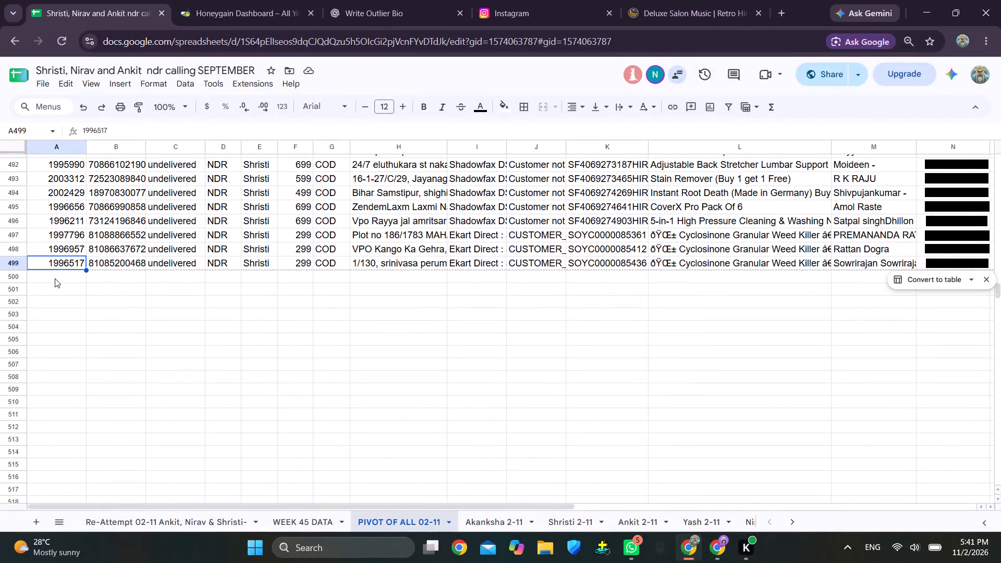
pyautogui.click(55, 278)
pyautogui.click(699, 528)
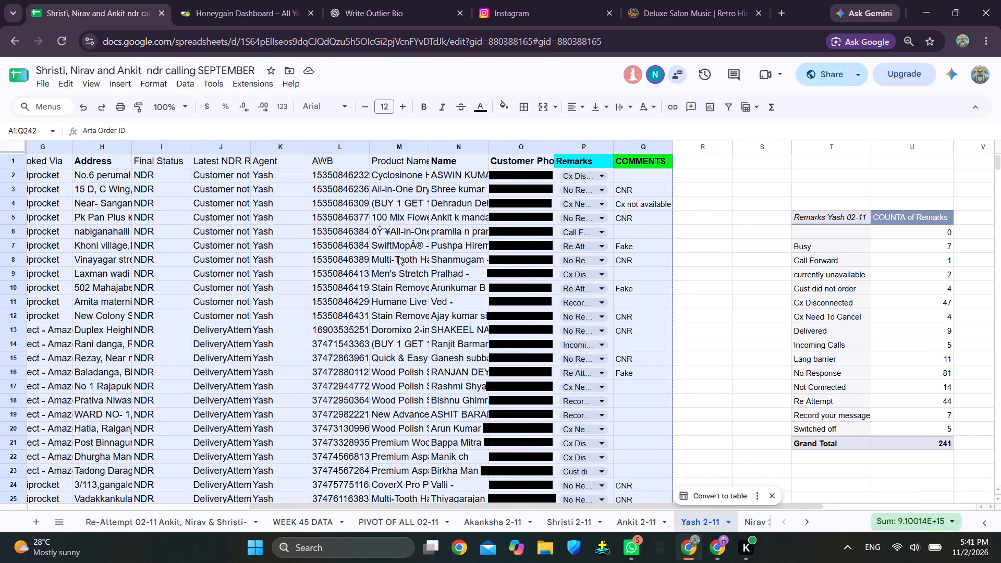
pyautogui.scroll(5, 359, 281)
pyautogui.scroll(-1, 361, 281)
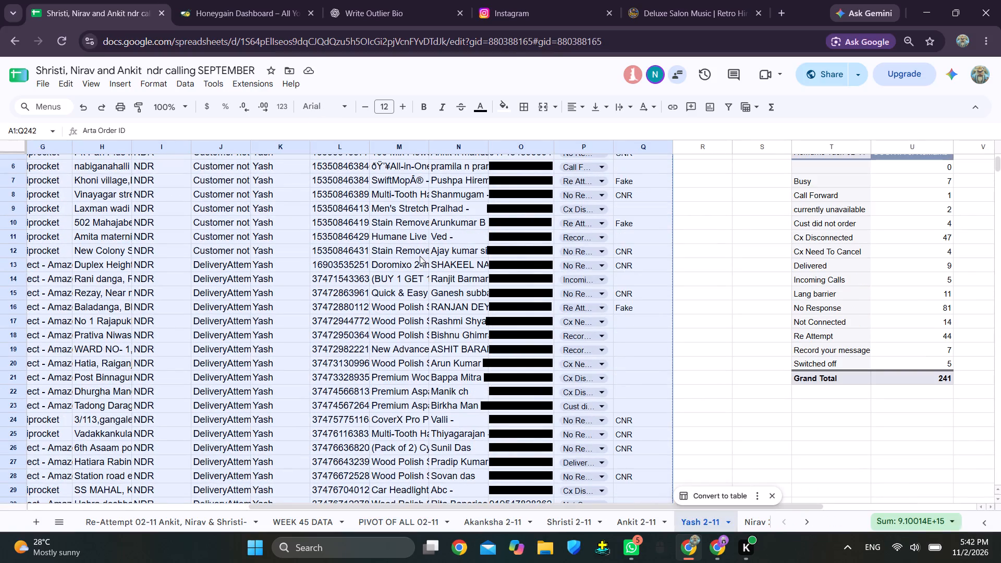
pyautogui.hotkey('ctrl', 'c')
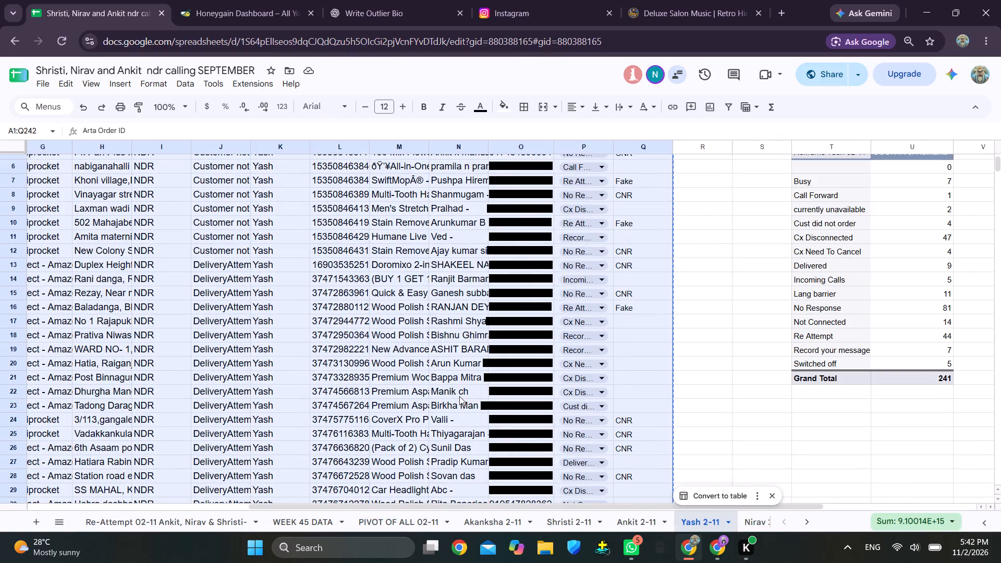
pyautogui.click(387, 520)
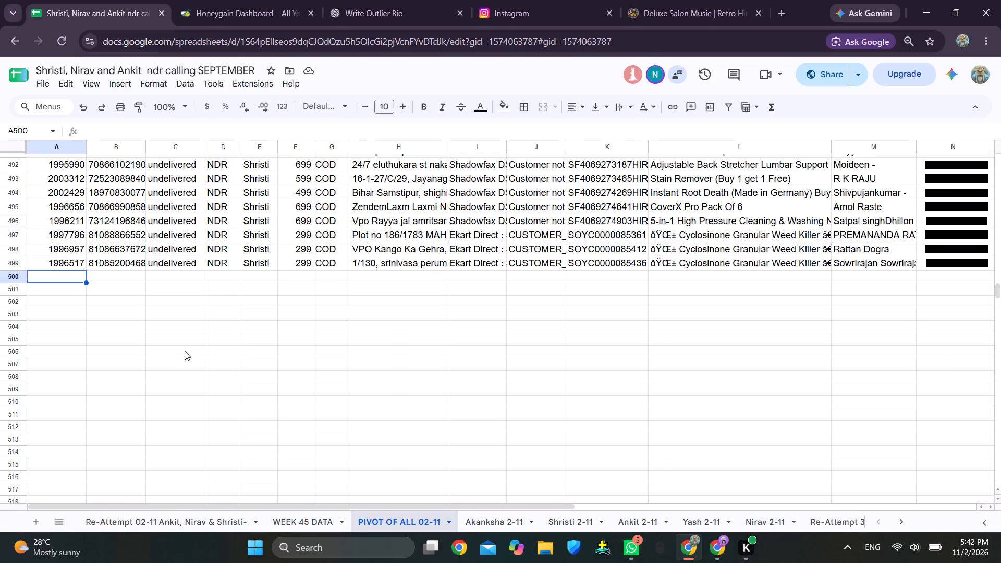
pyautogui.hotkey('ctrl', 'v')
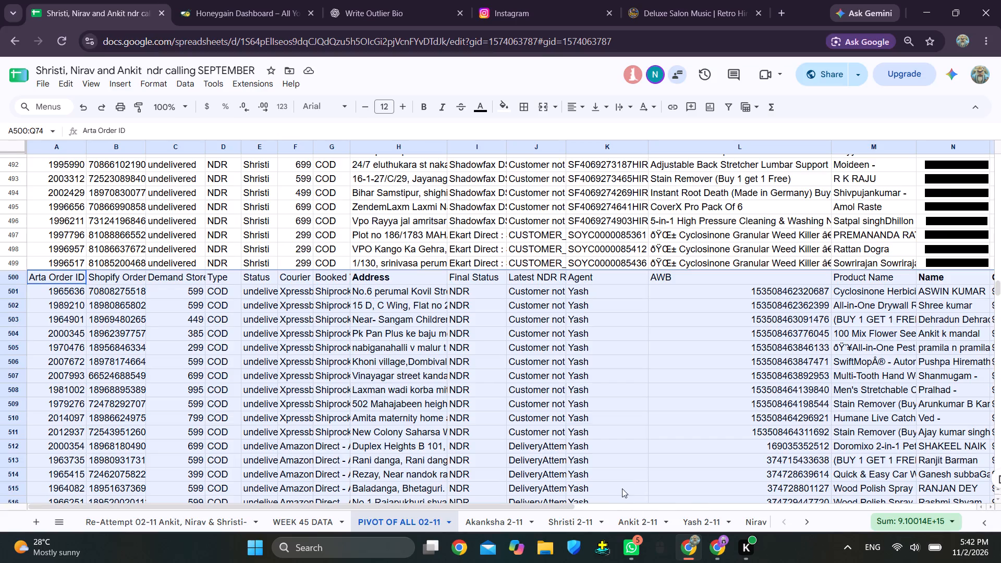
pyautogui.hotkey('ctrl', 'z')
# On Yash 2-11, insert a column between Type and Status and move the Agent column into it as column E.
pyautogui.click(694, 521)
pyautogui.scroll(14, 561, 268)
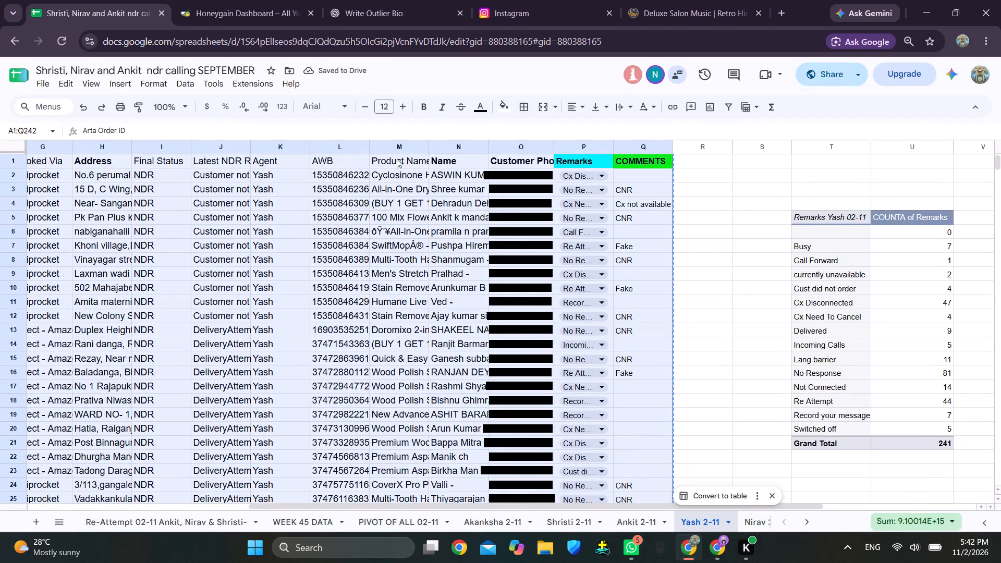
pyautogui.hscroll(3, 296, 156)
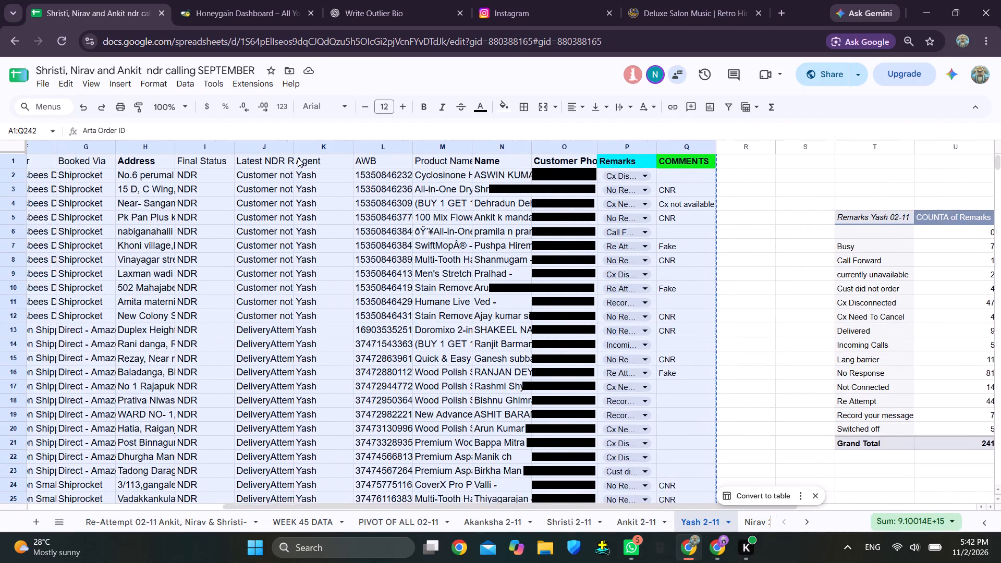
pyautogui.hscroll(5, 298, 158)
pyautogui.hscroll(3, 493, 154)
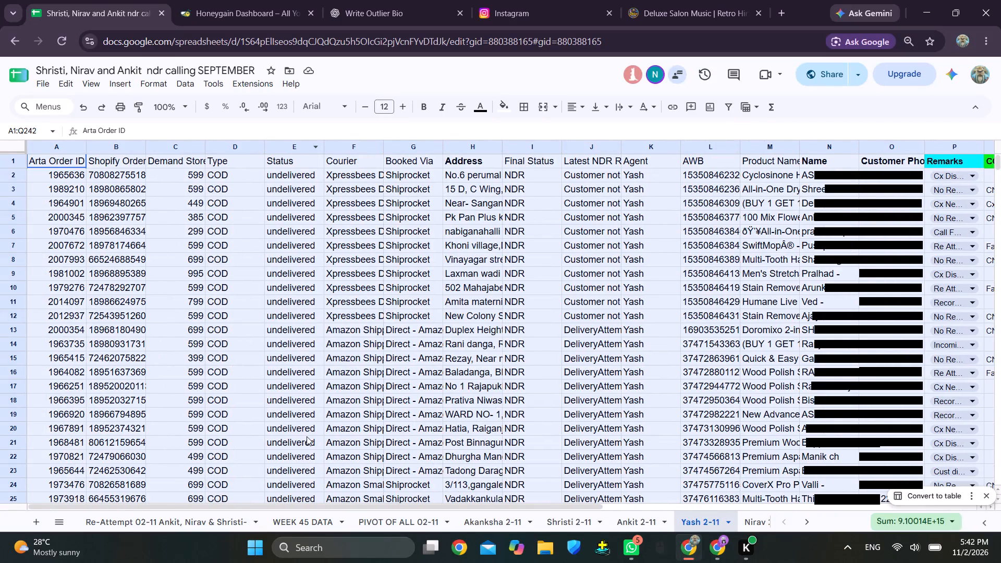
pyautogui.click(402, 522)
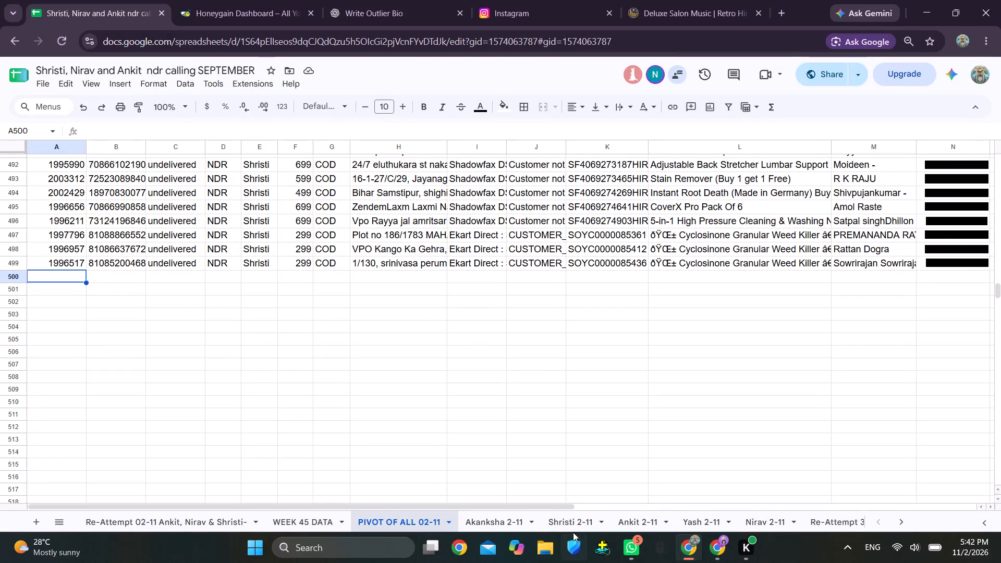
pyautogui.click(701, 523)
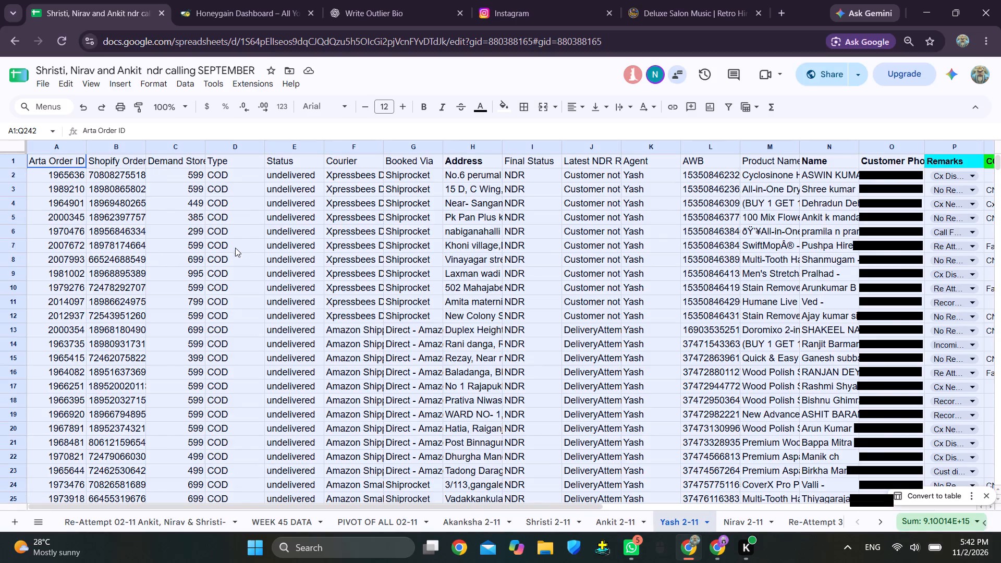
pyautogui.rightClick(239, 146)
pyautogui.click(311, 234)
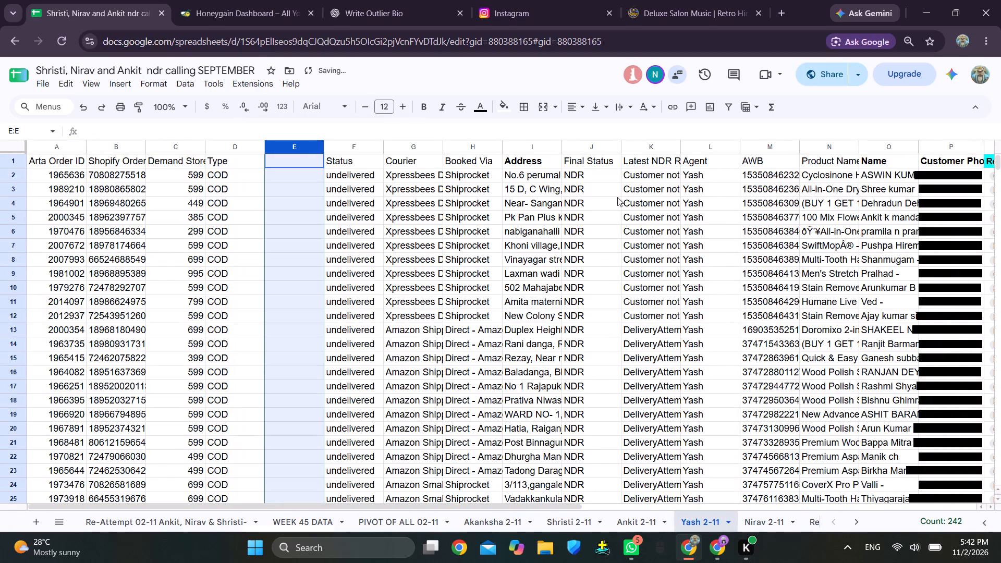
pyautogui.click(714, 148)
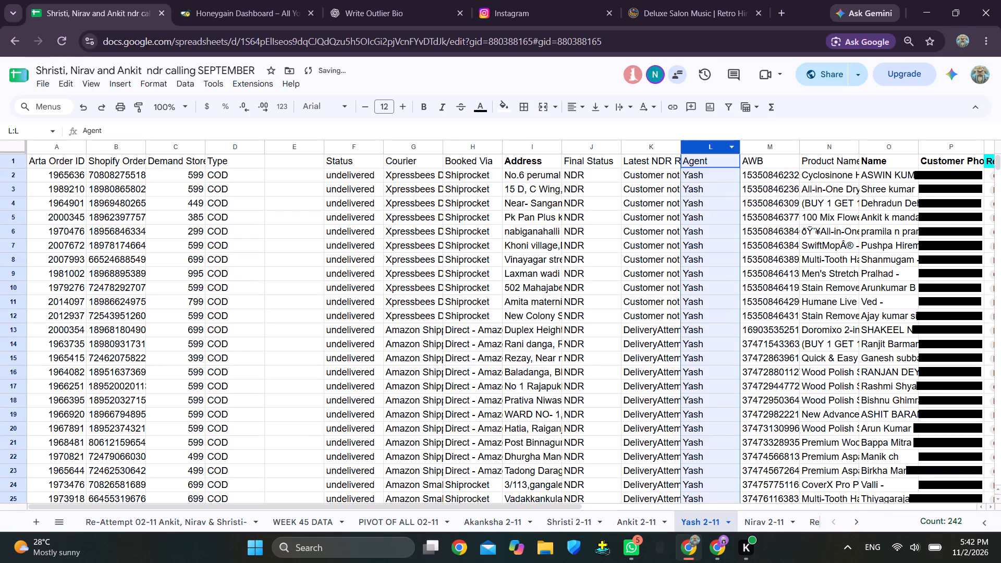
pyautogui.hotkey('ctrl', 'x')
pyautogui.click(292, 157)
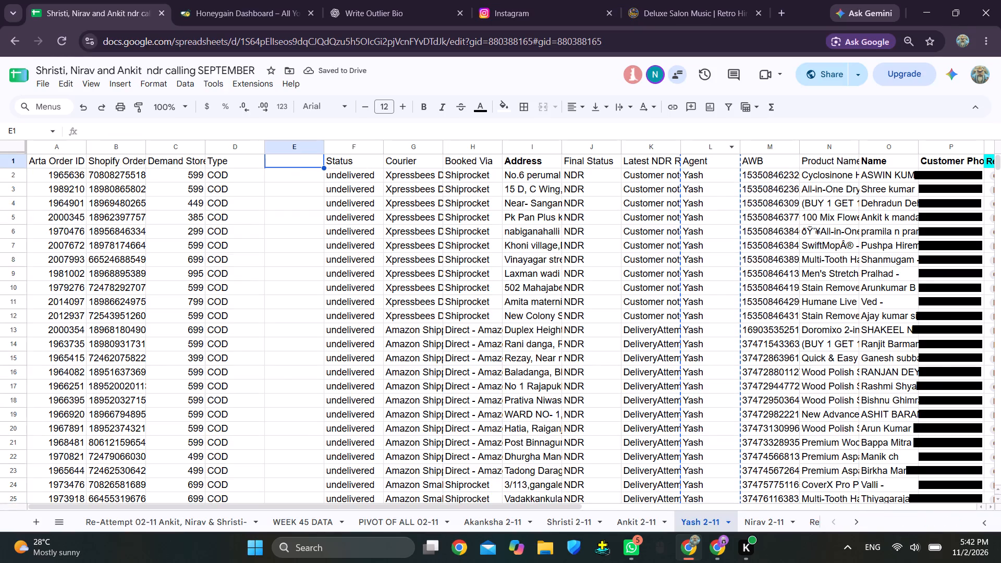
pyautogui.hotkey('ctrl', 'v')
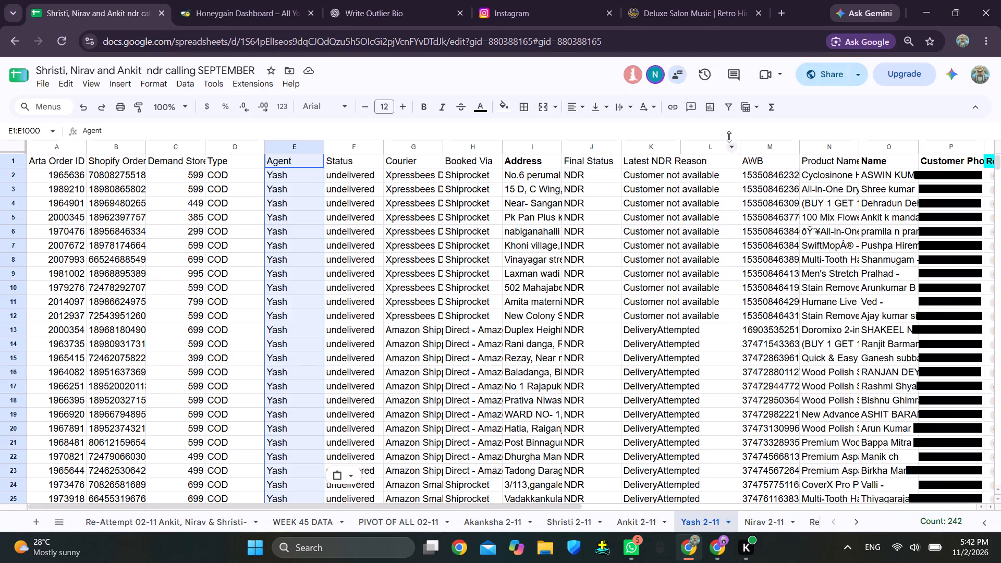
# Delete the emptied column L between Latest NDR Reason and AWB on Yash 2-11.
pyautogui.rightClick(701, 144)
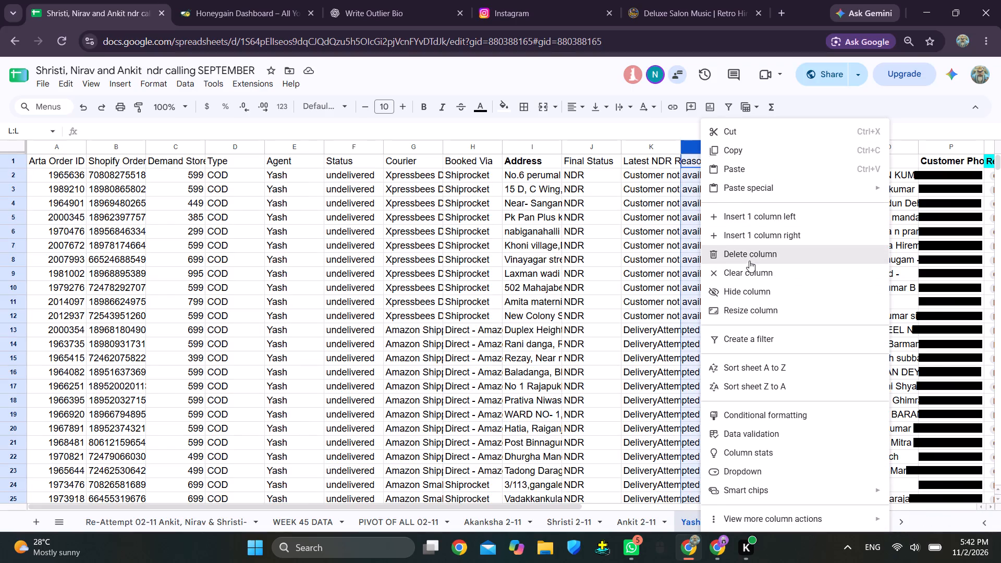
pyautogui.click(756, 256)
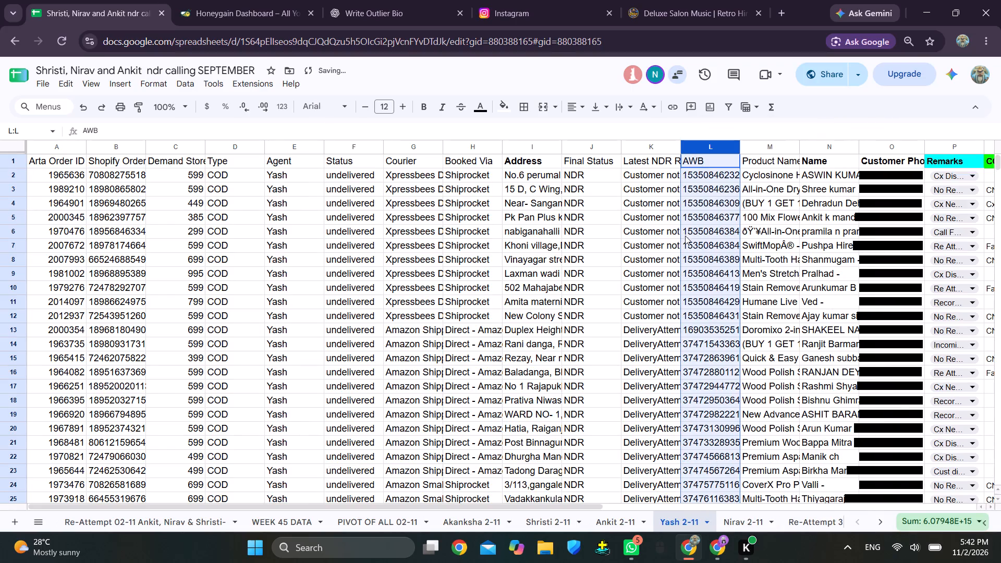
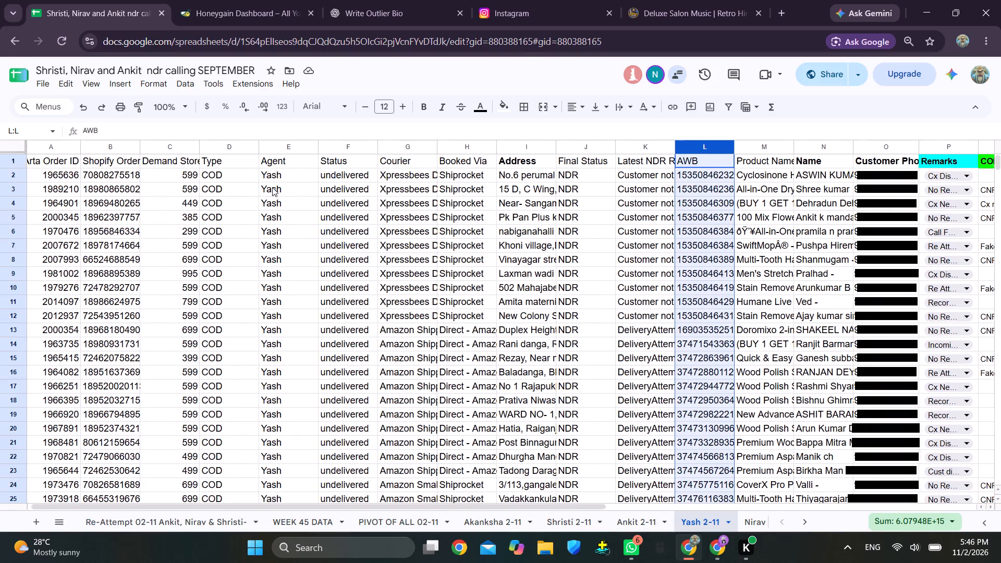
# Delete the Booked Via column H, between Courier and Address, on the Yash 2-11 sheet.
pyautogui.scroll(1, 309, 187)
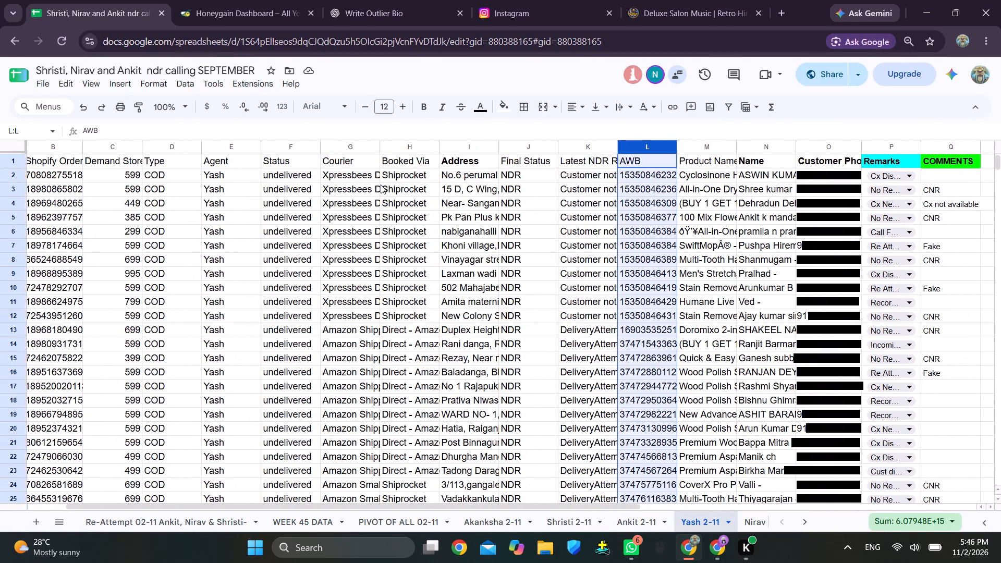
pyautogui.scroll(1, 381, 185)
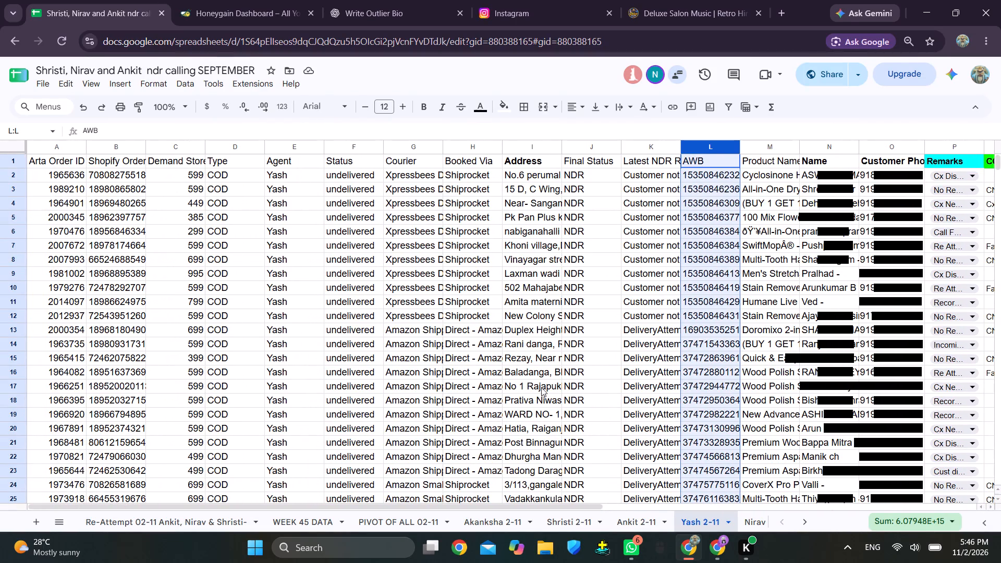
pyautogui.hscroll(1, 601, 273)
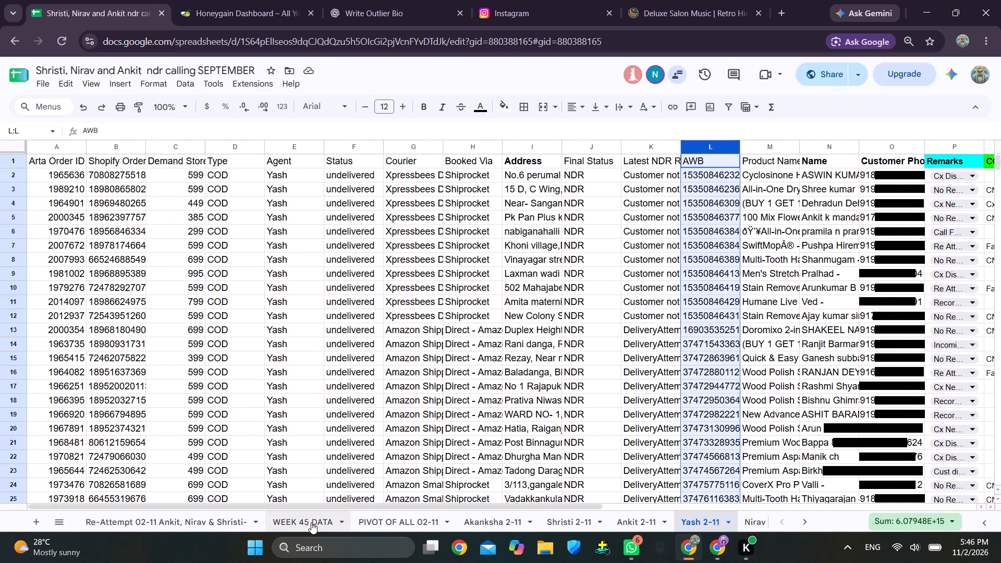
pyautogui.click(378, 517)
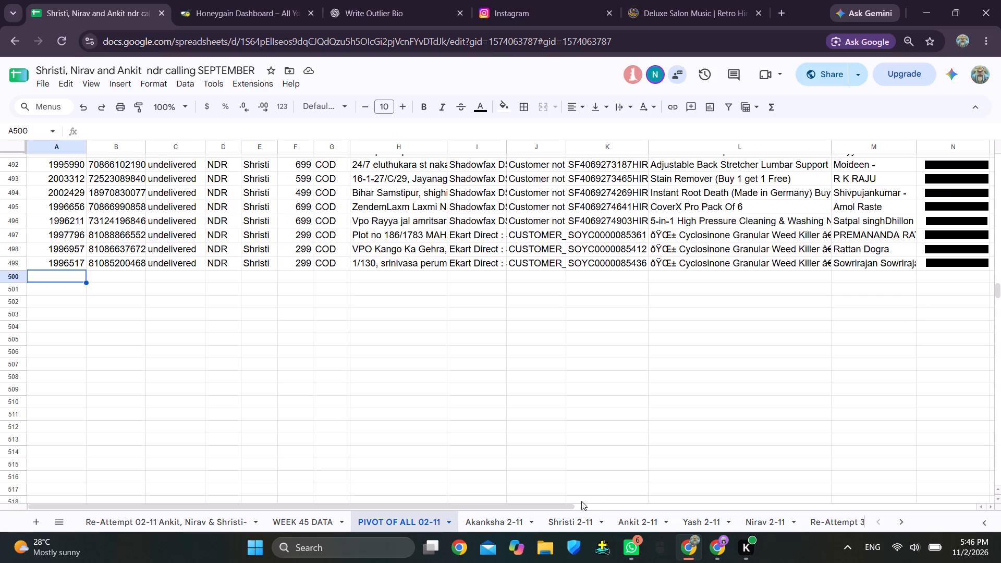
pyautogui.click(715, 524)
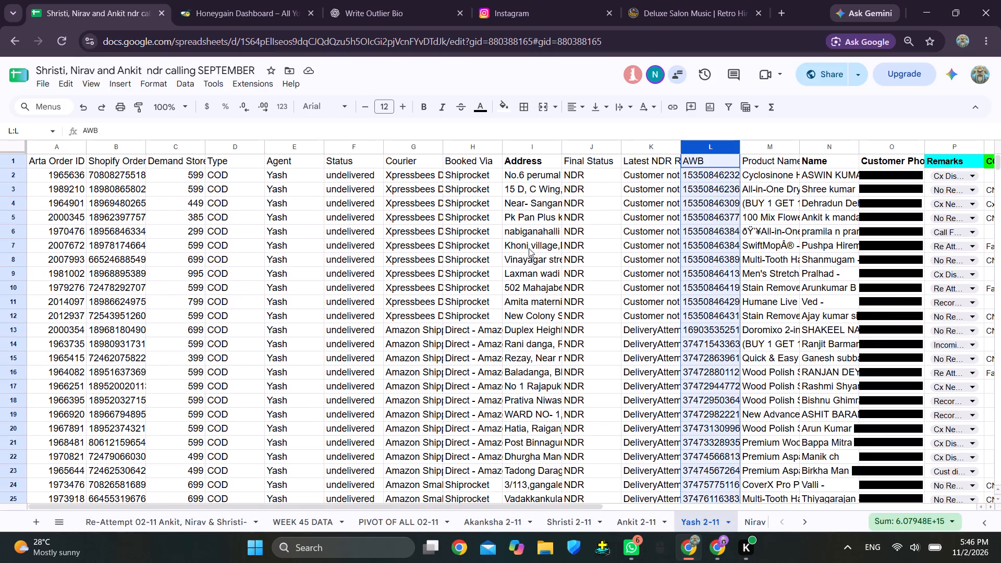
pyautogui.click(472, 145)
pyautogui.rightClick(471, 148)
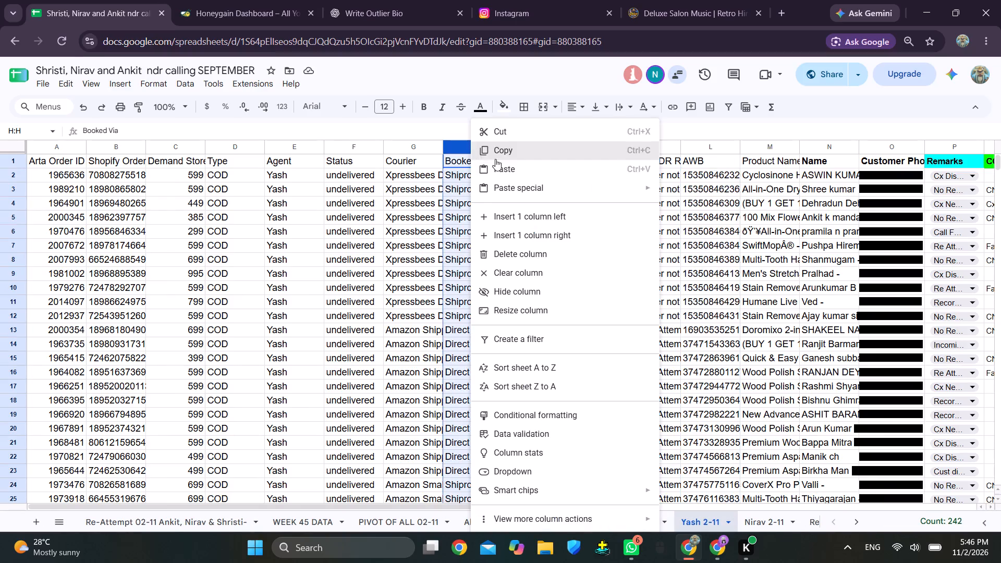
pyautogui.click(546, 249)
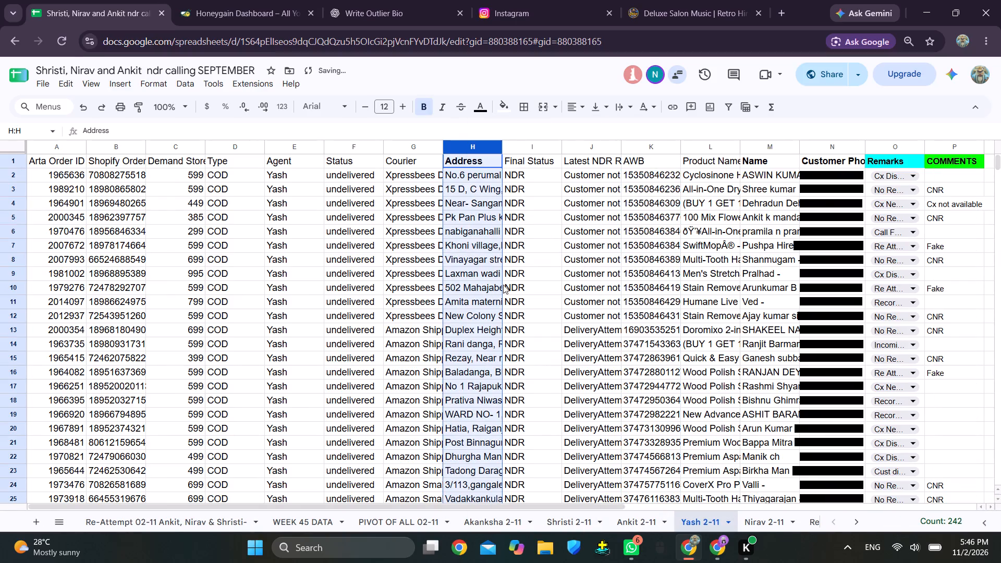
# Copy all the data on Yash 2-11 and paste it into PIVOT OF ALL 02-11 at A500, below Shristi's rows.
pyautogui.hotkey('ctrl', 'a')
pyautogui.hotkey('ctrl', 'c')
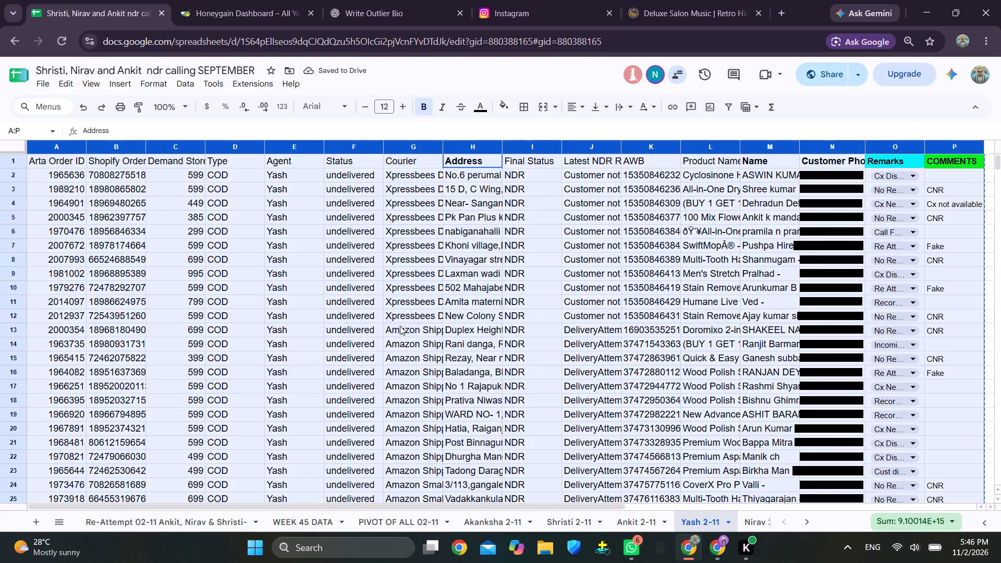
pyautogui.click(399, 520)
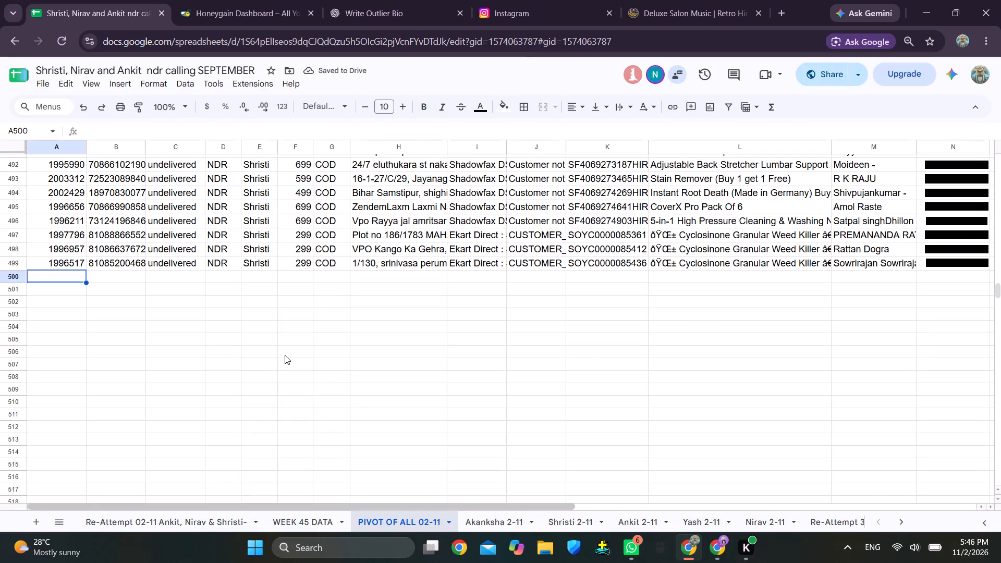
pyautogui.hotkey('ctrl', 'v')
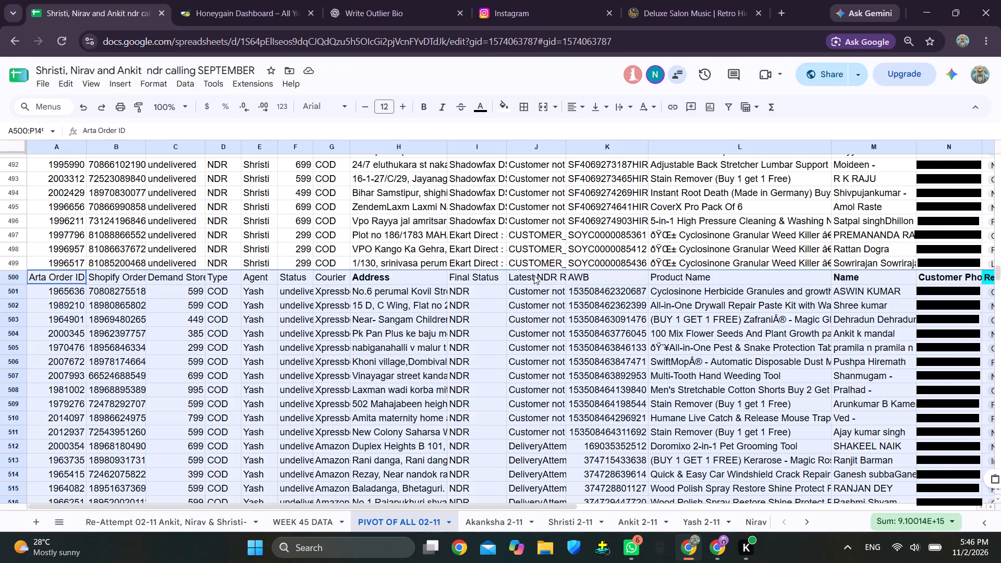
# Delete the repeated header row 500 above Yash's data in PIVOT OF ALL 02-11.
pyautogui.rightClick(17, 278)
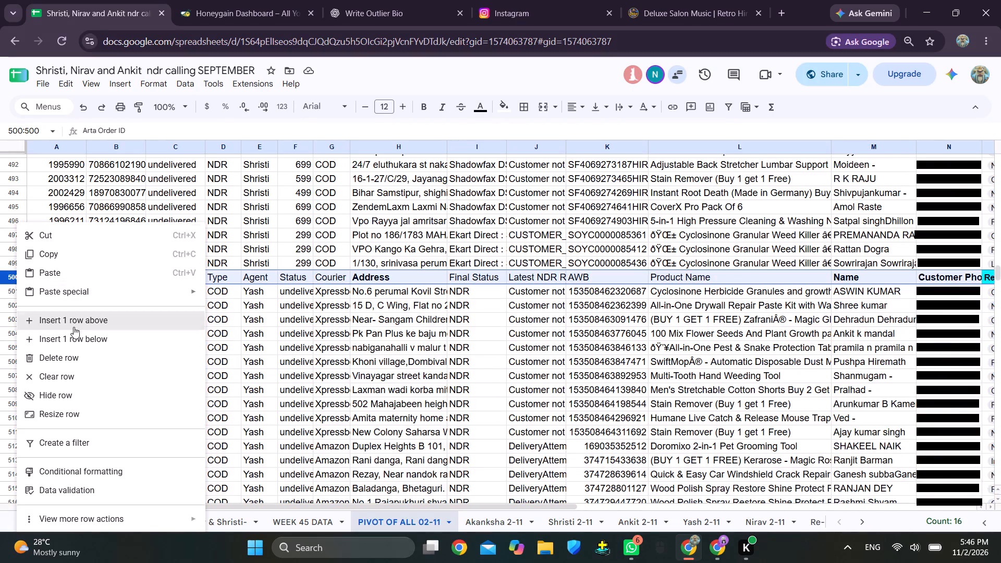
pyautogui.click(86, 358)
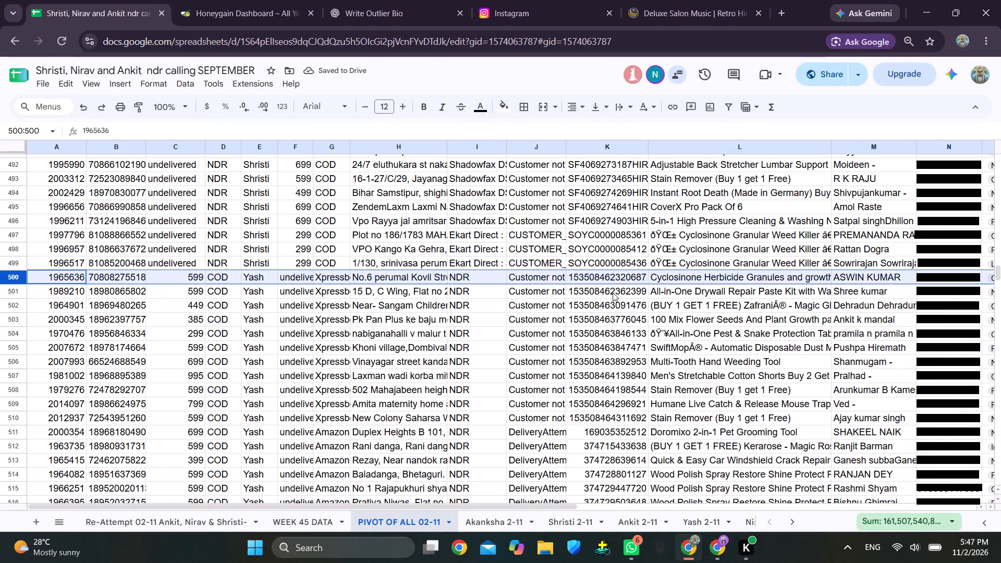
# Narrow the Demand Store Price column H in PIVOT OF ALL 02-11 to about the width of its neighbouring columns.
pyautogui.hscroll(-6, 621, 286)
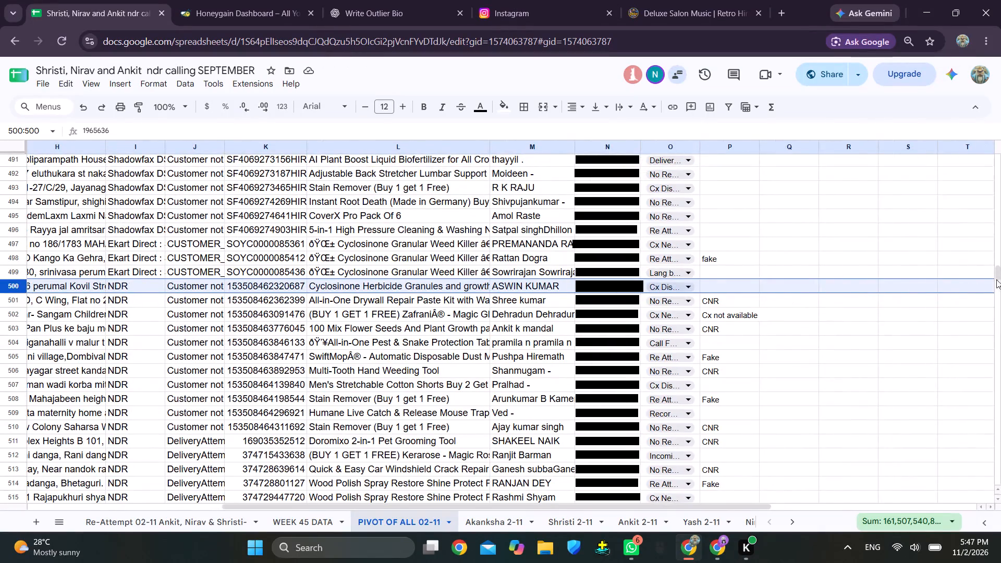
pyautogui.moveTo(998, 274); pyautogui.dragTo(1000, 148)
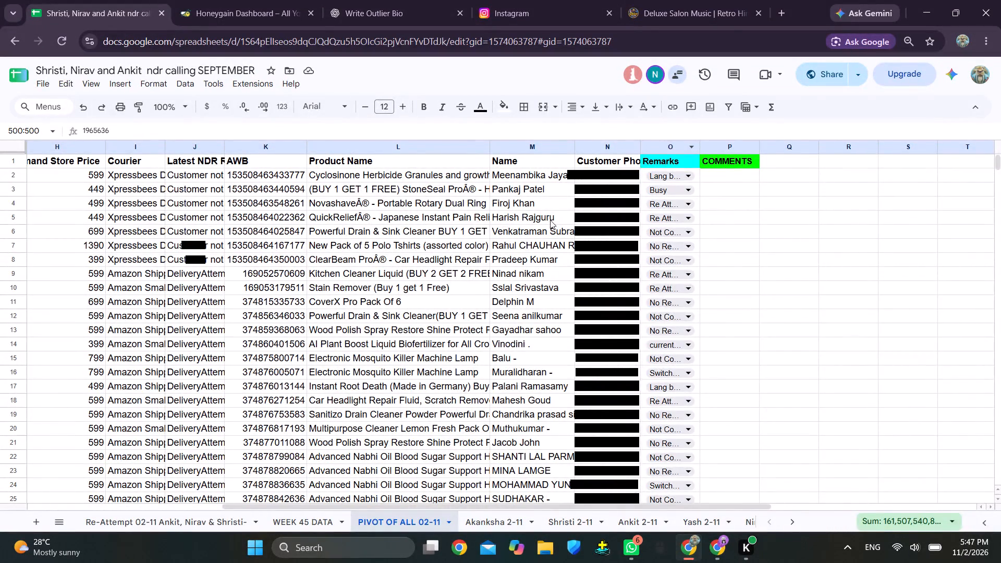
pyautogui.hscroll(3, 536, 226)
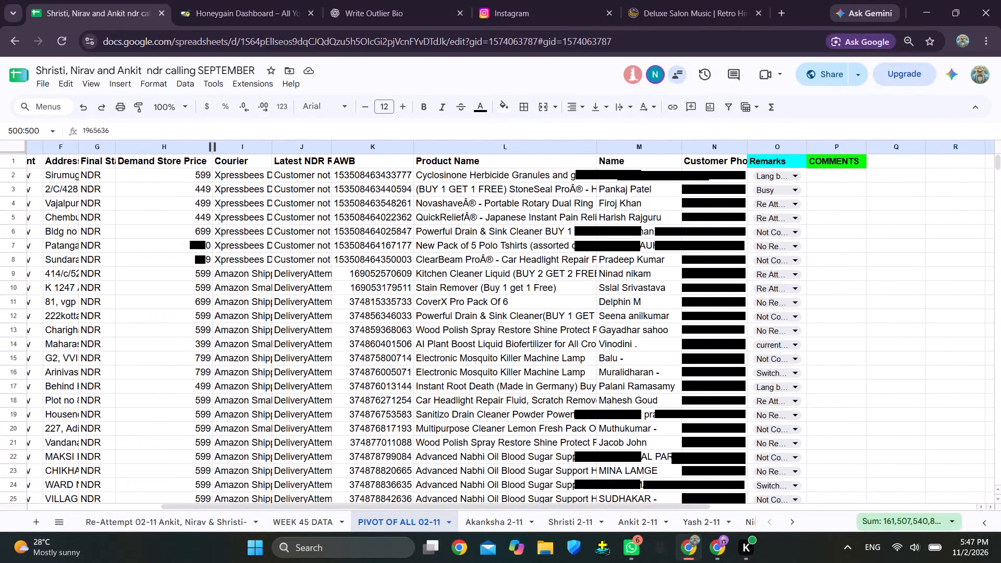
pyautogui.moveTo(211, 148); pyautogui.dragTo(164, 149)
pyautogui.hscroll(7, 164, 167)
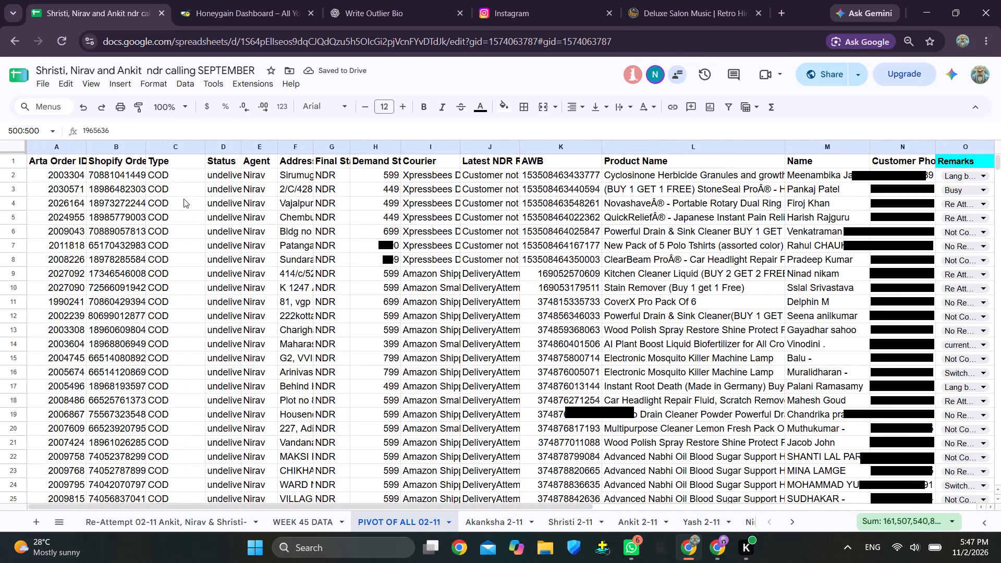
# Insert a pivot table from Remarks column O at R6, copying the sheet name, with the suggested count of Remarks for each Remarks.
pyautogui.hscroll(-4, 725, 176)
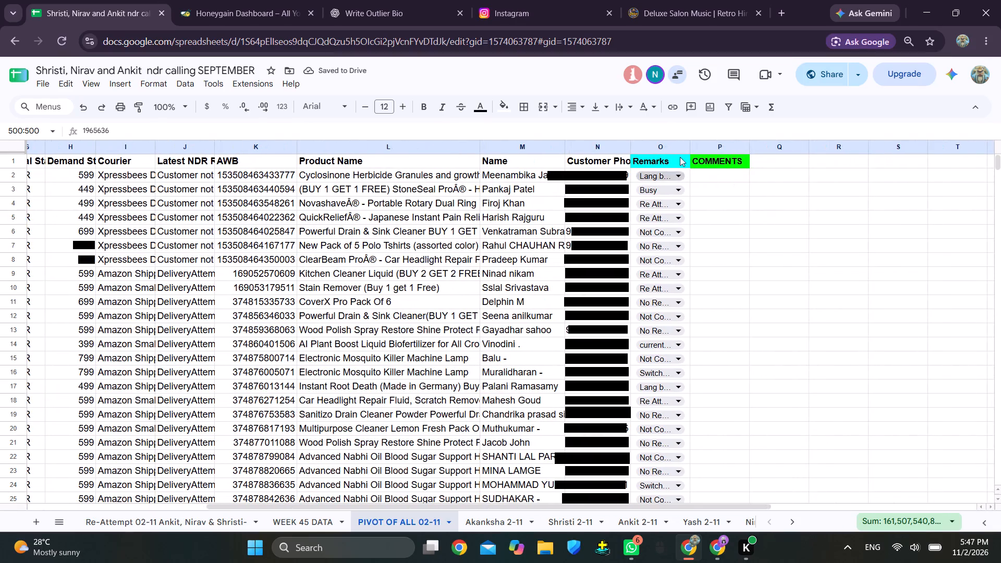
pyautogui.click(658, 144)
pyautogui.click(116, 82)
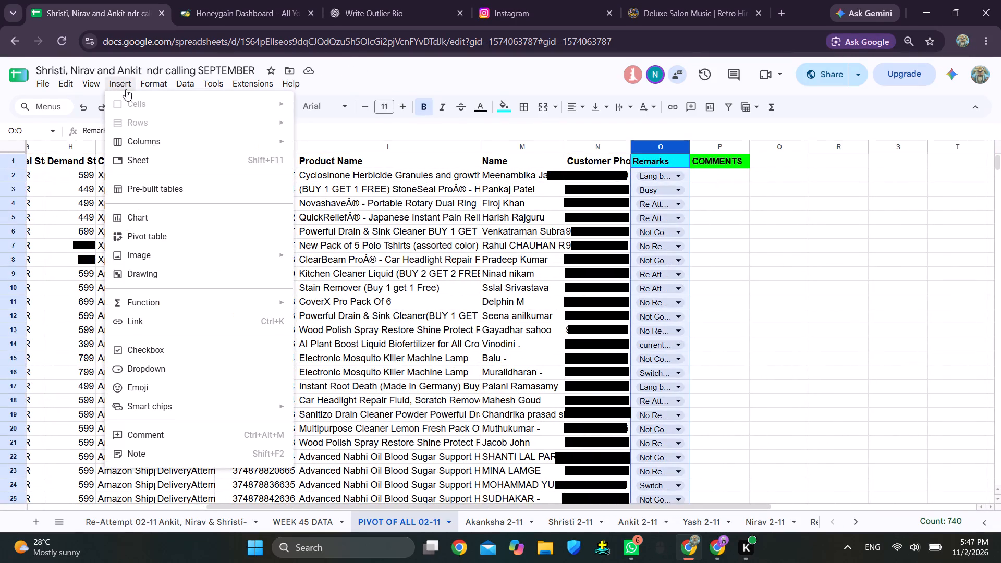
pyautogui.click(165, 234)
pyautogui.click(428, 314)
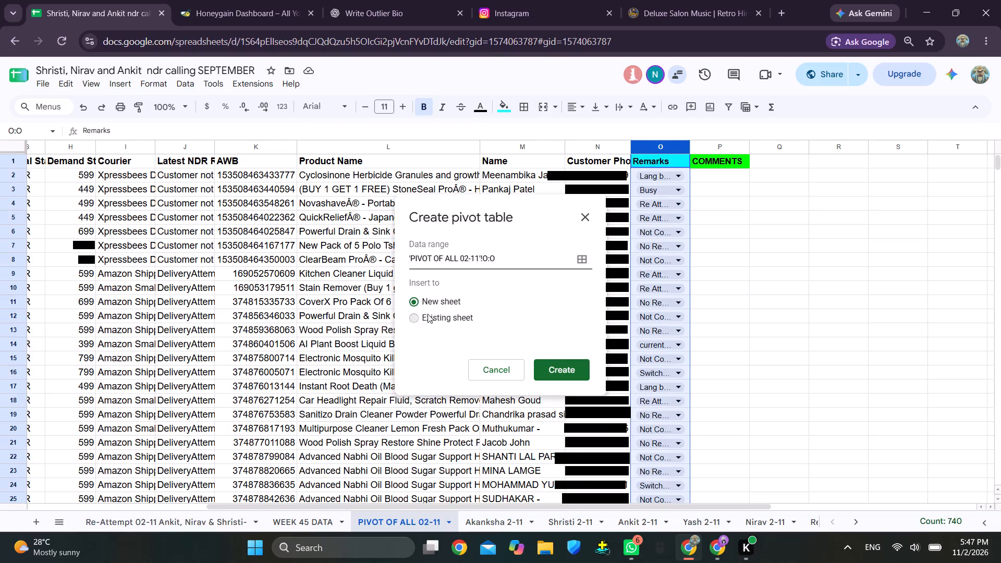
pyautogui.click(816, 238)
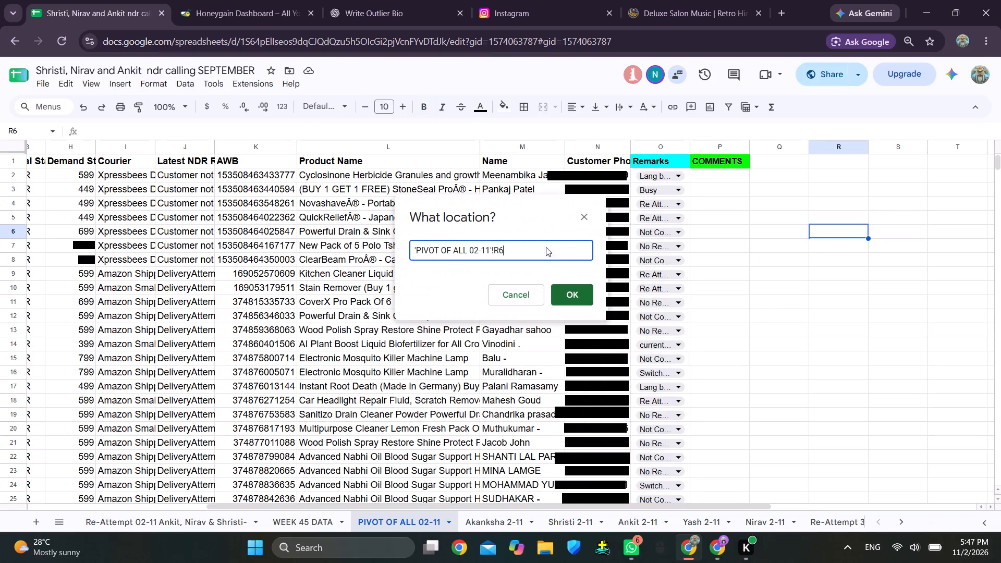
pyautogui.moveTo(489, 256); pyautogui.dragTo(441, 257)
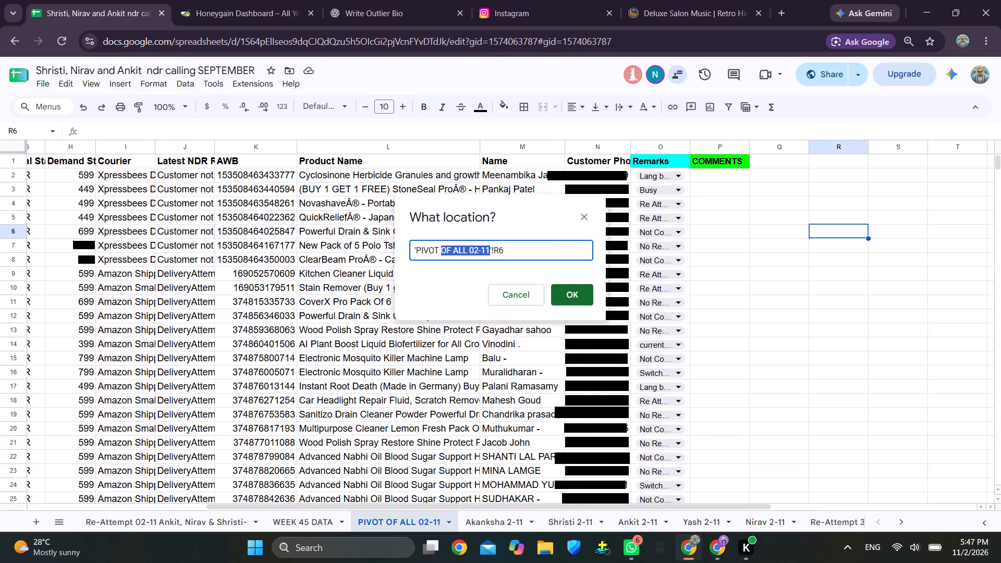
pyautogui.moveTo(441, 257); pyautogui.dragTo(418, 258)
pyautogui.hotkey('ctrl', 'c')
pyautogui.click(578, 299)
pyautogui.click(566, 384)
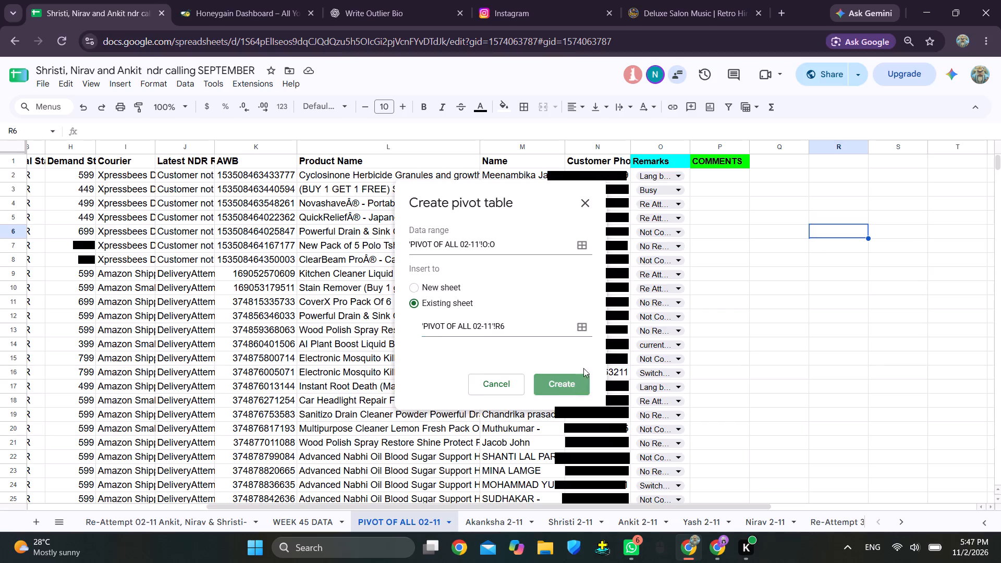
pyautogui.click(748, 226)
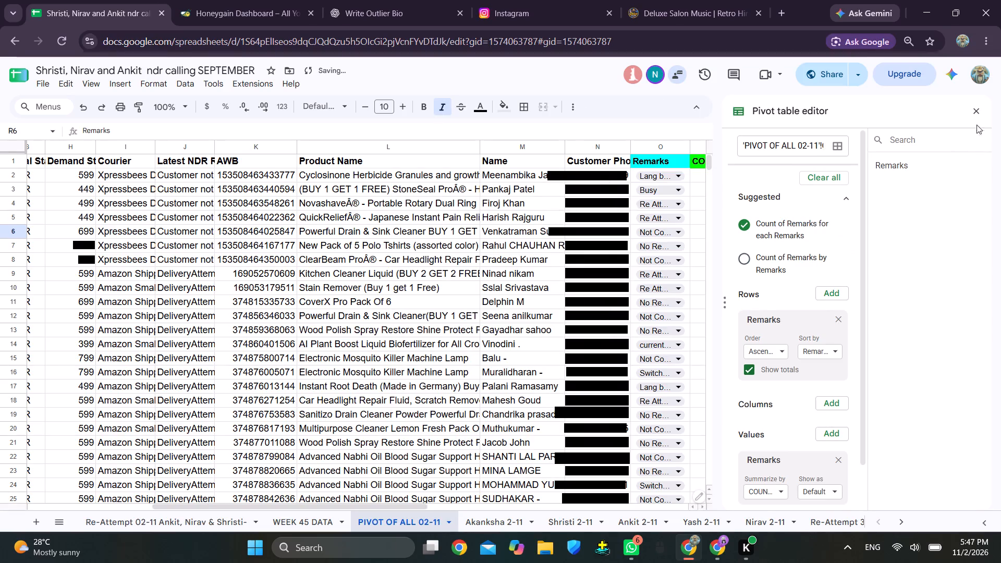
pyautogui.click(980, 111)
# Rename the pivot table's header in R6 as PIVOT OF ALL 02-11.
pyautogui.doubleClick(100, 132)
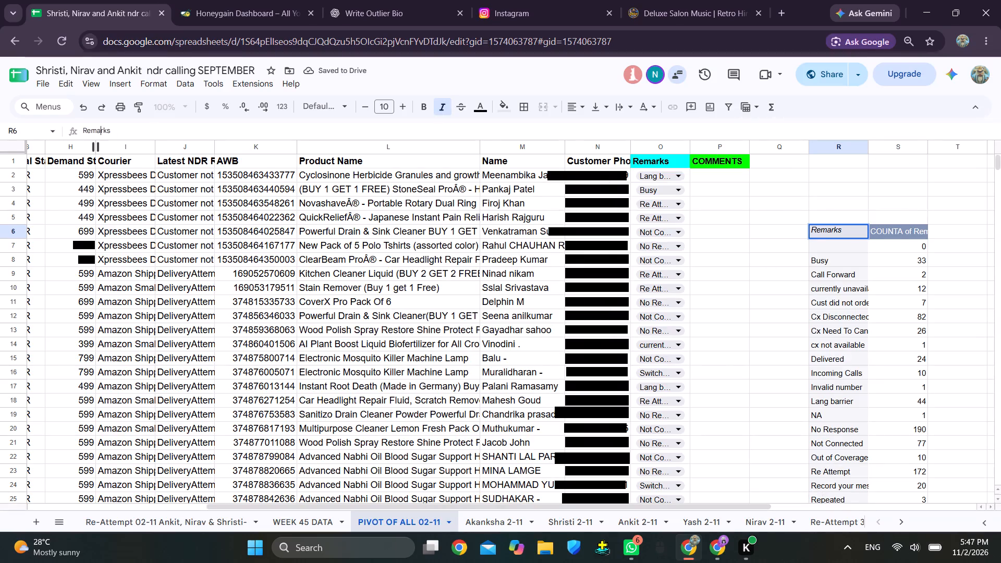
pyautogui.hotkey('ctrl', 'v')
pyautogui.click(748, 223)
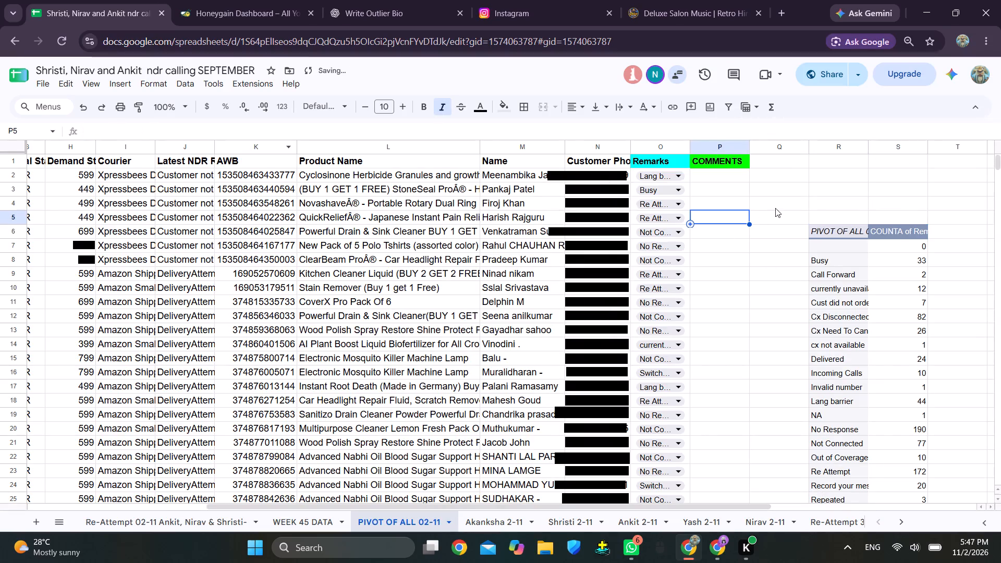
# Widen columns R and S so the pivot table's headers and remark labels fit in full.
pyautogui.hscroll(-2, 871, 186)
pyautogui.scroll(-1, 778, 178)
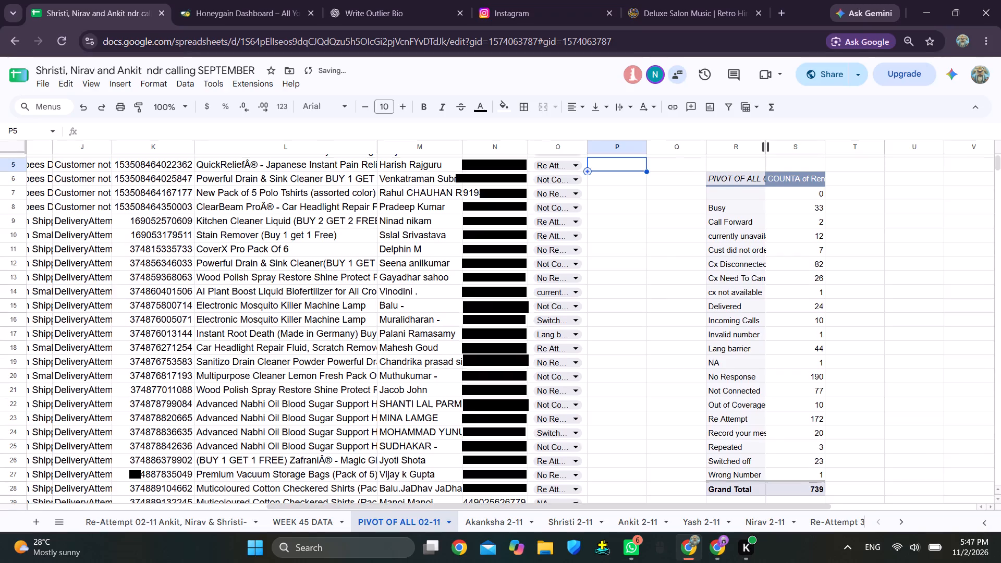
pyautogui.scroll(-1, 768, 148)
pyautogui.moveTo(766, 145); pyautogui.dragTo(787, 145)
pyautogui.moveTo(847, 145); pyautogui.dragTo(866, 145)
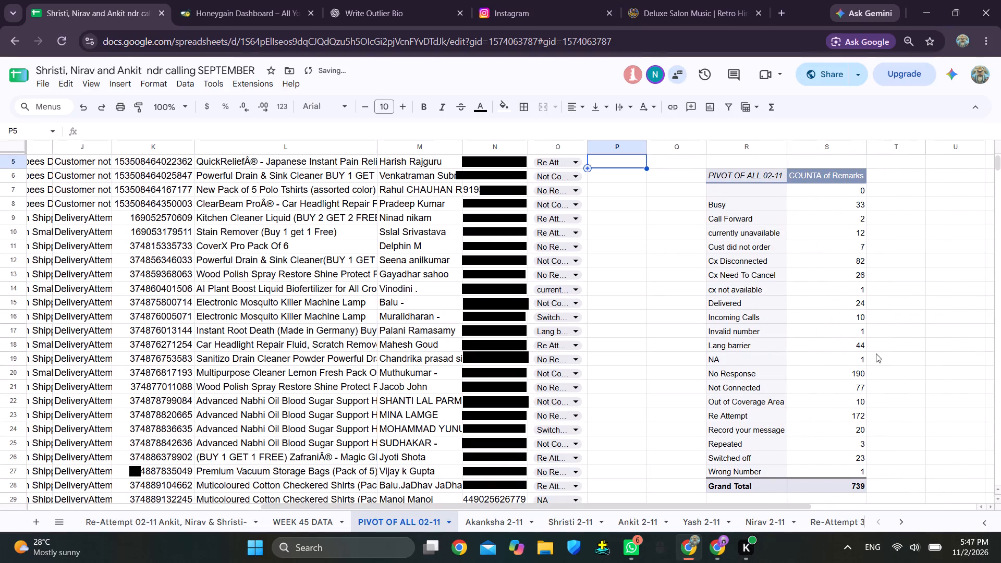
# Capture a screenshot of the whole pivot table, from the PIVOT OF ALL 02-11 header down to the Grand Total row.
pyautogui.press('Print')
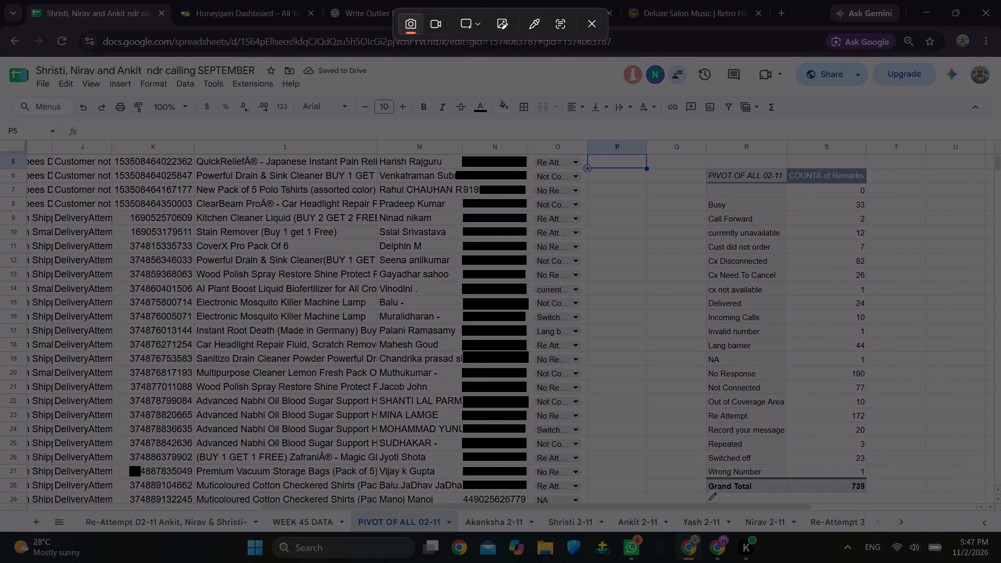
pyautogui.moveTo(697, 163); pyautogui.dragTo(878, 494)
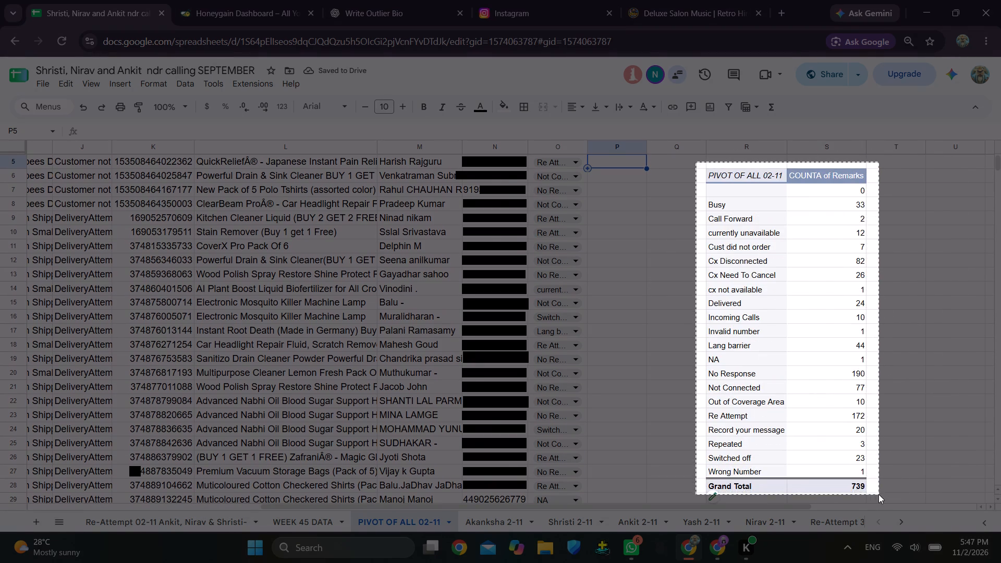
pyautogui.moveTo(878, 494); pyautogui.dragTo(876, 497)
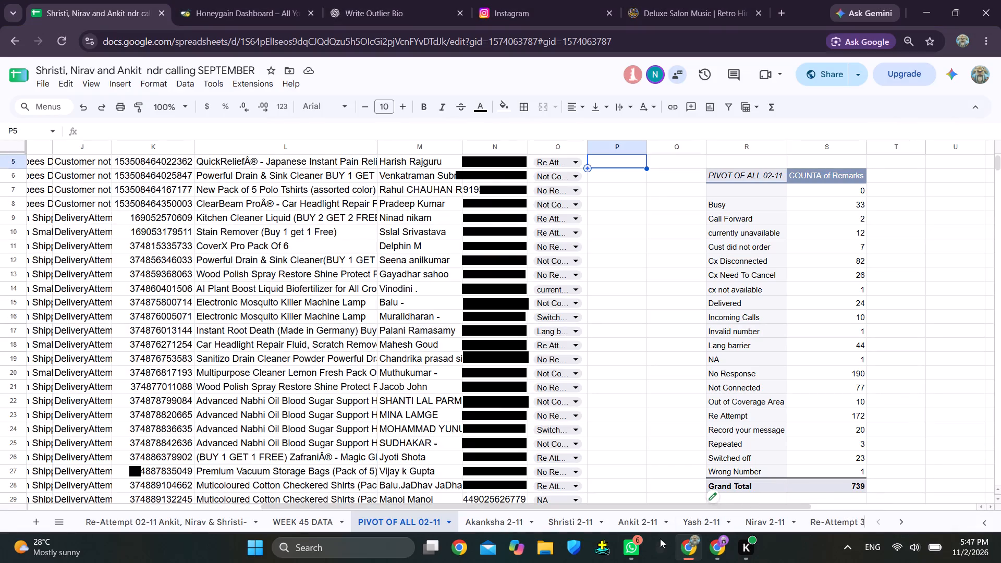
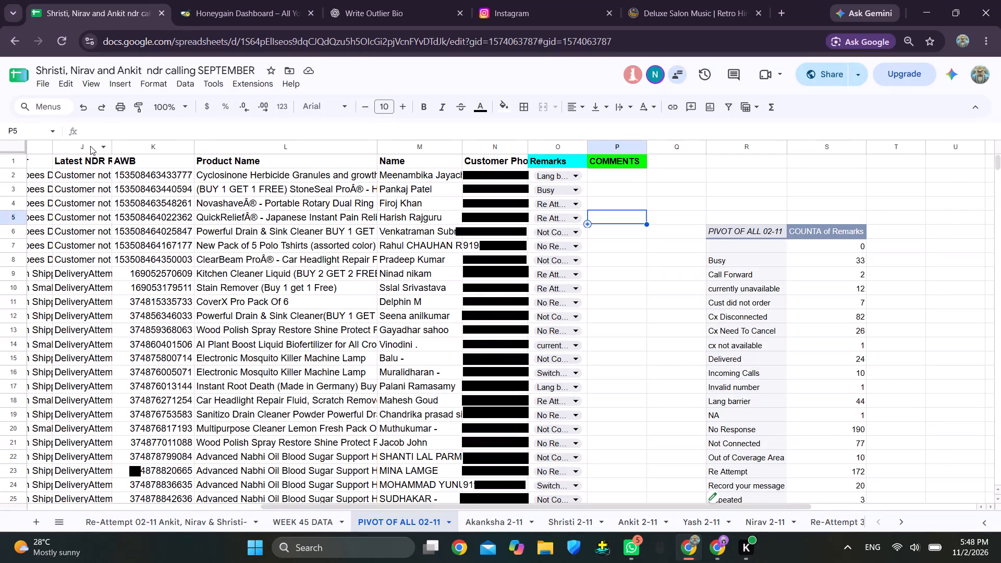
# Copy the Latest NDR Reason, AWB, Product Name and Remarks columns from PIVOT OF ALL 02-11 into WEEK 45 DATA, starting at A2.
pyautogui.moveTo(89, 145); pyautogui.dragTo(224, 134)
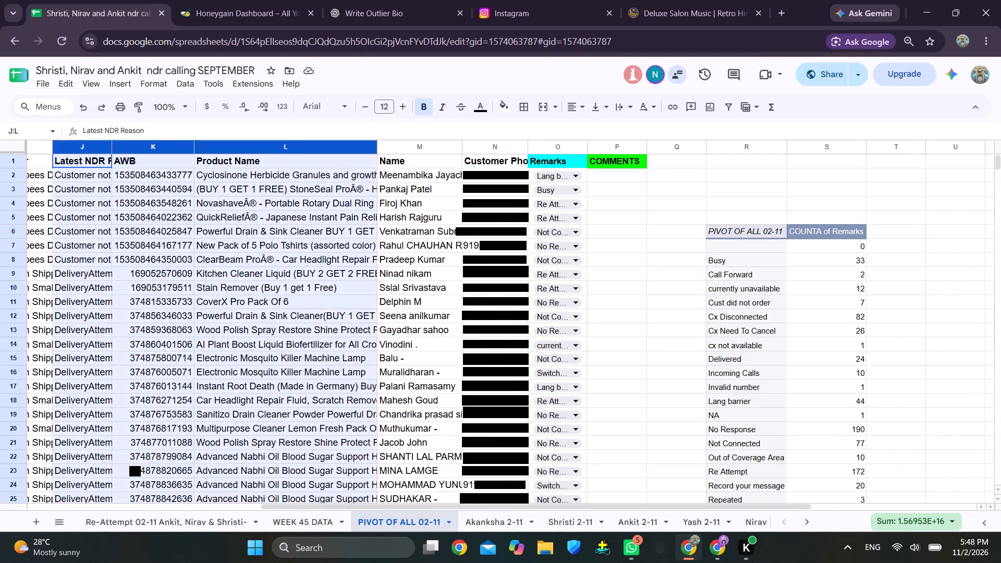
pyautogui.moveTo(224, 134); pyautogui.dragTo(236, 136)
pyautogui.keyDown('ctrl'); pyautogui.click(560, 145); pyautogui.keyUp('ctrl')
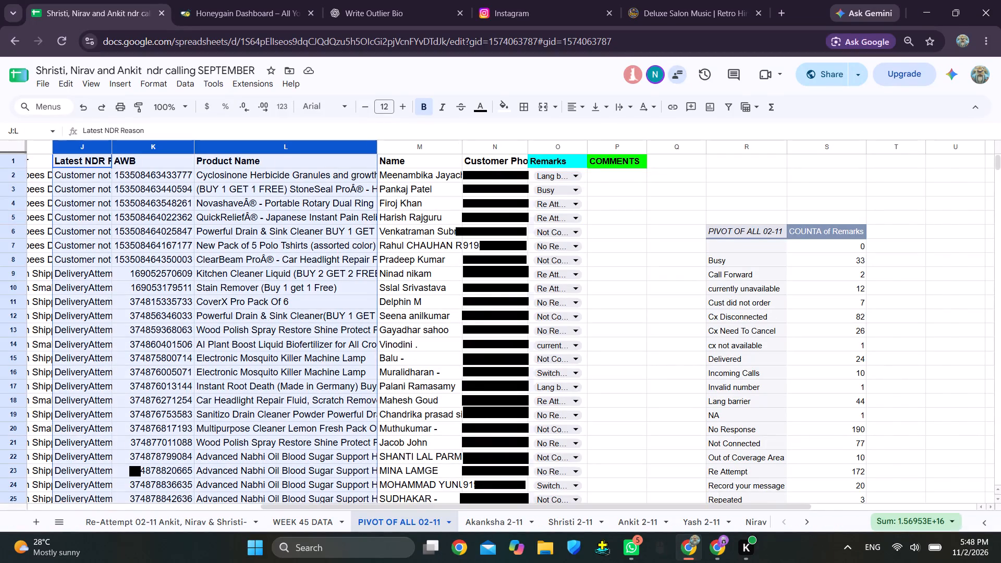
pyautogui.hotkey('ctrl', 'c')
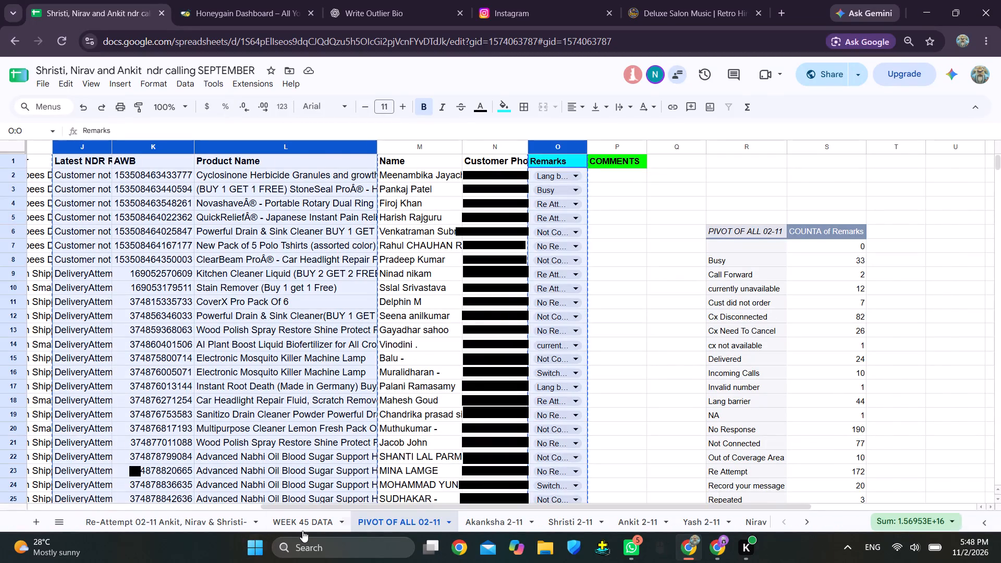
pyautogui.click(307, 523)
pyautogui.click(105, 176)
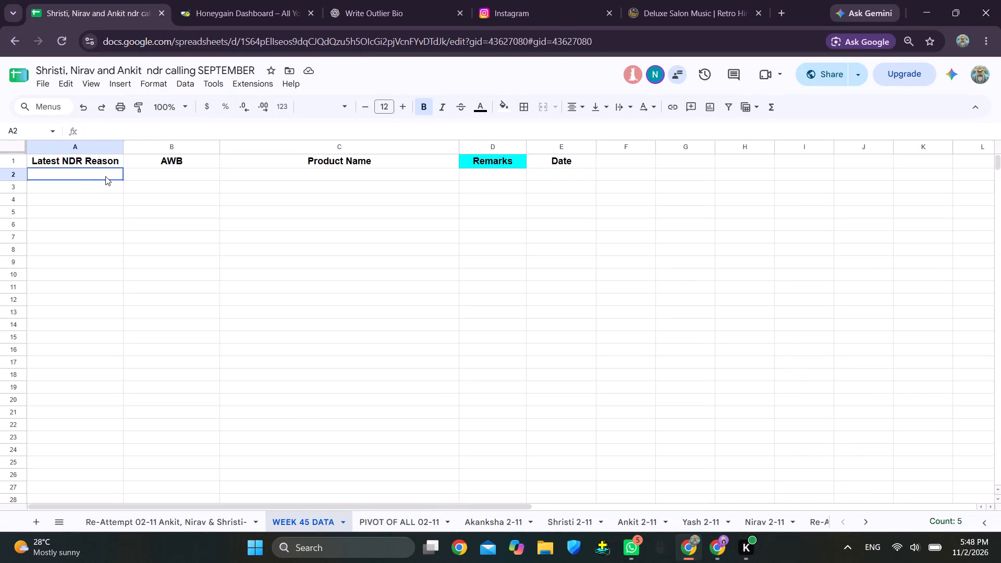
pyautogui.hotkey('ctrl', 'v')
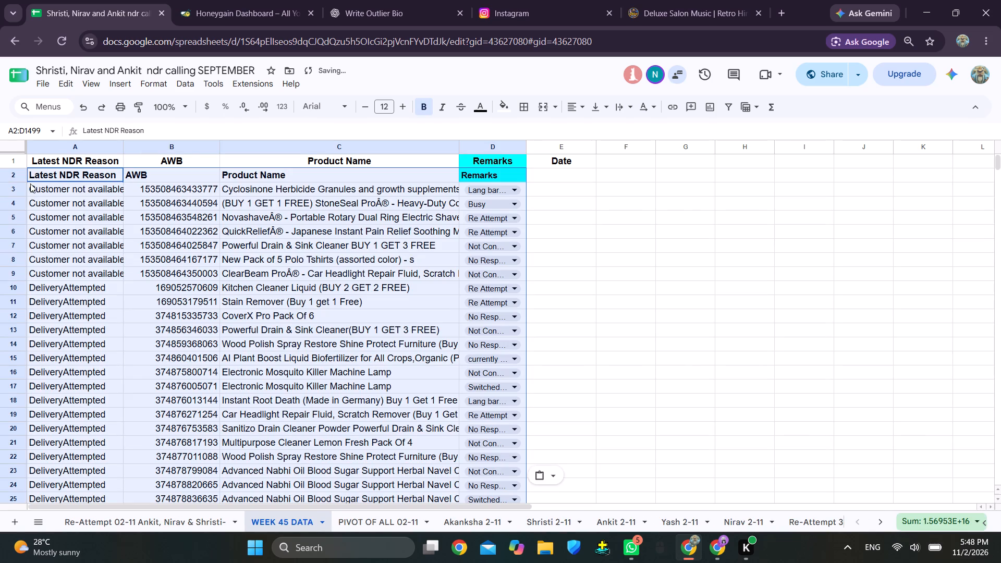
# Delete the duplicate header row 2 from WEEK 45 DATA.
pyautogui.rightClick(17, 172)
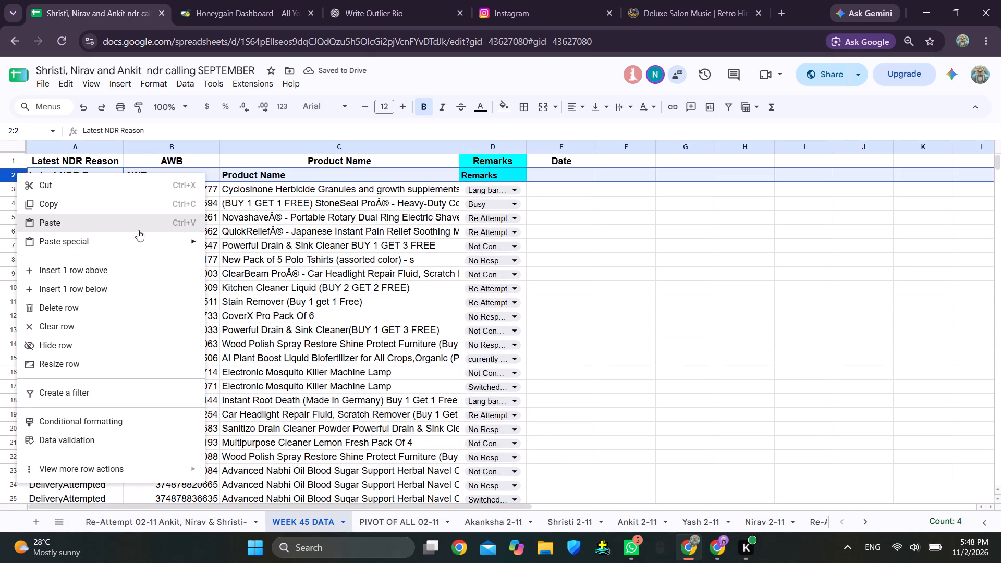
pyautogui.click(56, 304)
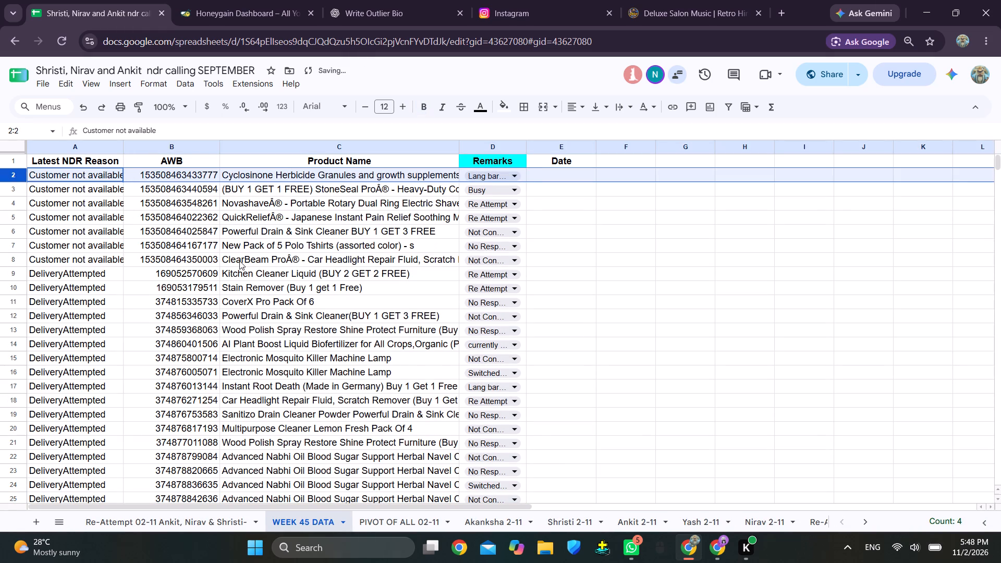
# Enter 2 November as the first date in E2 and set its font size to 11.
pyautogui.click(569, 175)
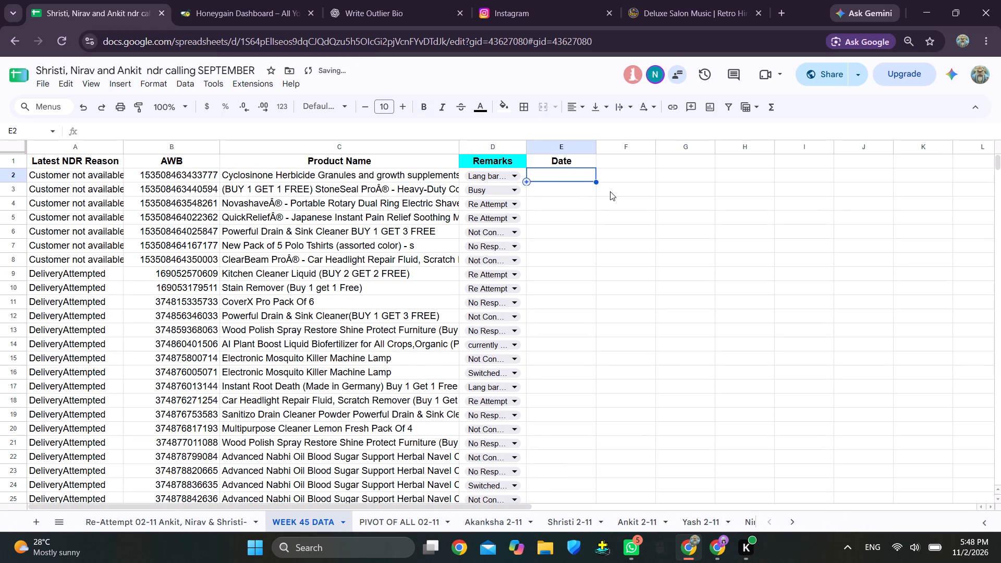
pyautogui.write('2')
pyautogui.press('space')
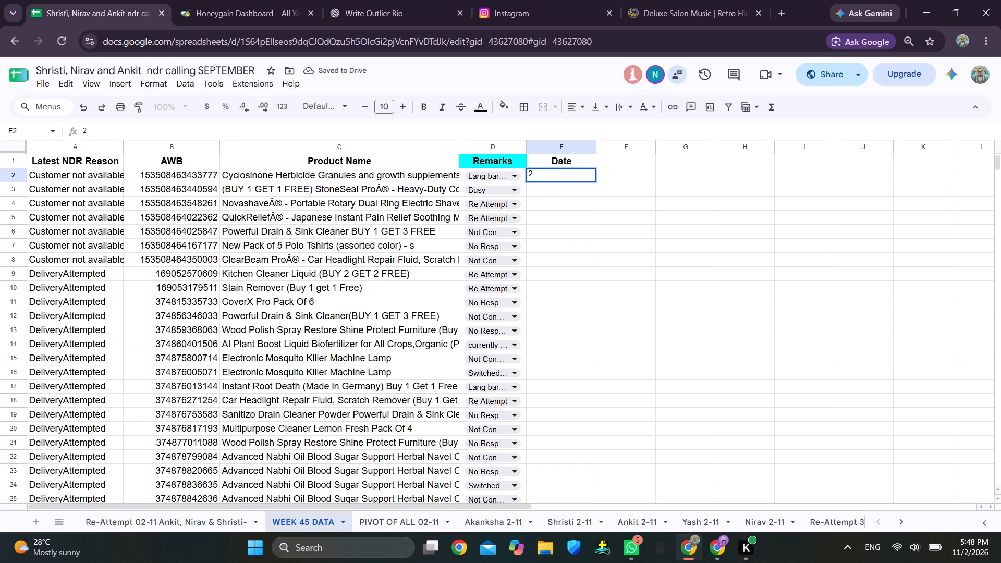
pyautogui.write('November')
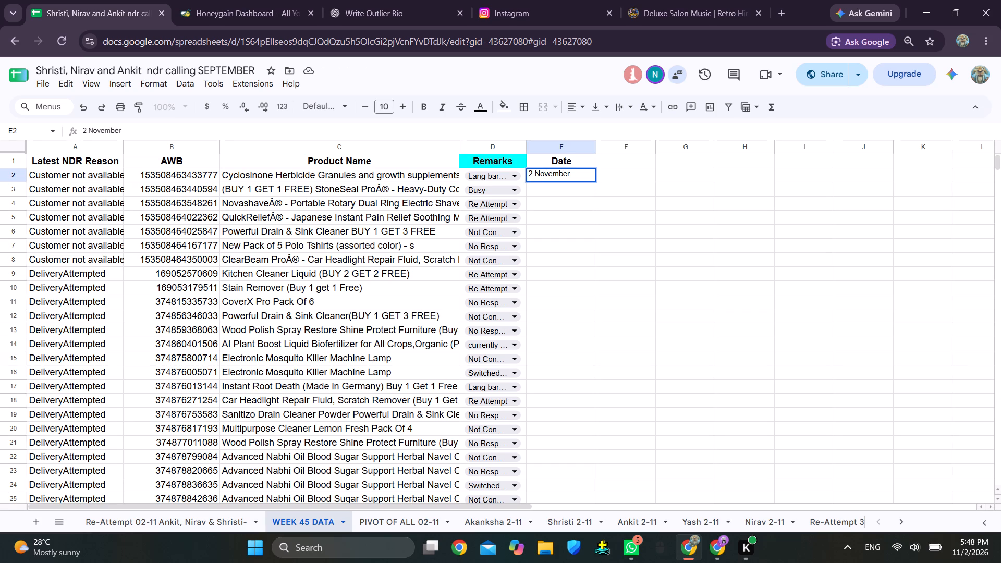
pyautogui.press('Down')
pyautogui.press('Up')
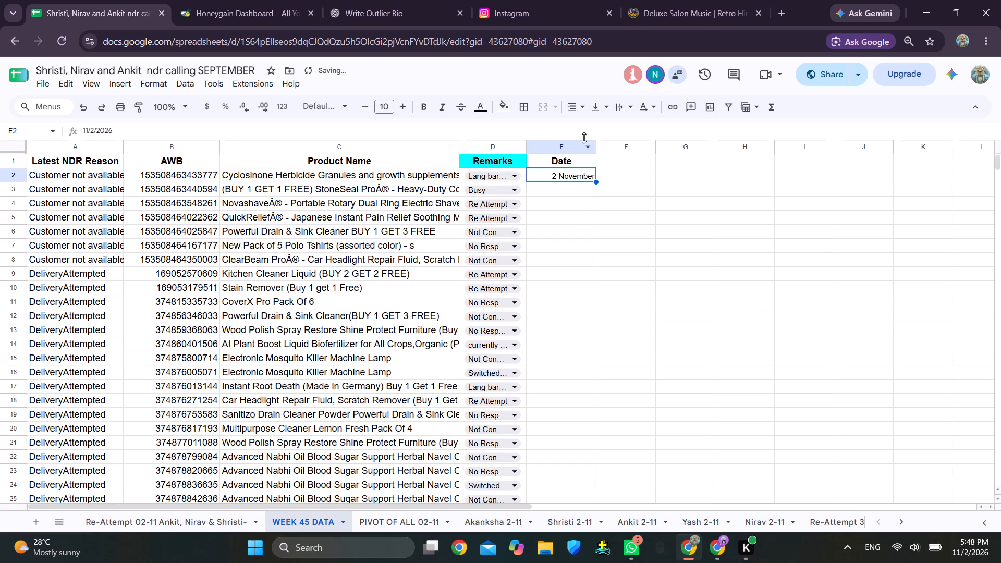
pyautogui.click(406, 106)
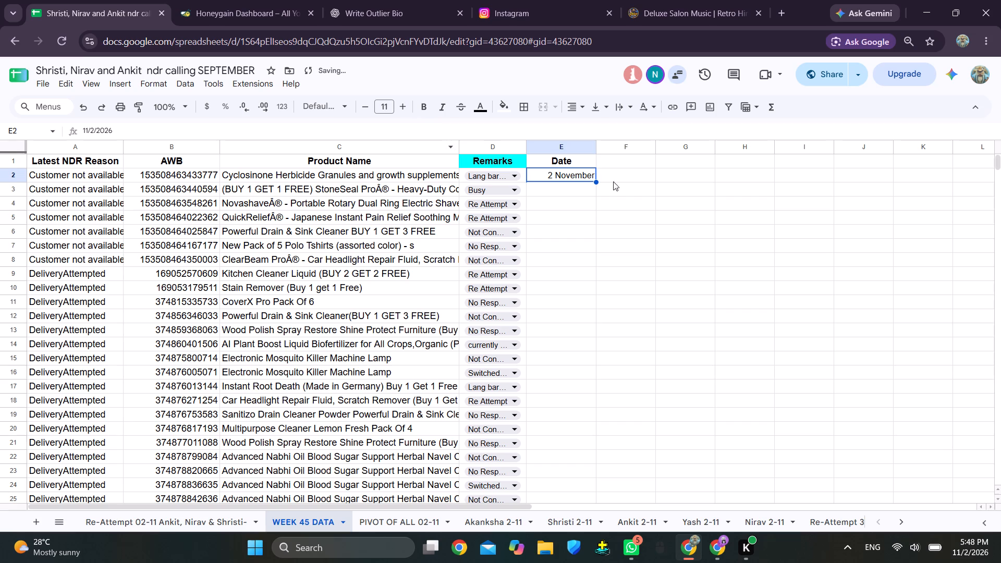
# Copy the 2 November date from E2 into E3:E16.
pyautogui.click(585, 173)
pyautogui.hotkey('ctrl', 'c')
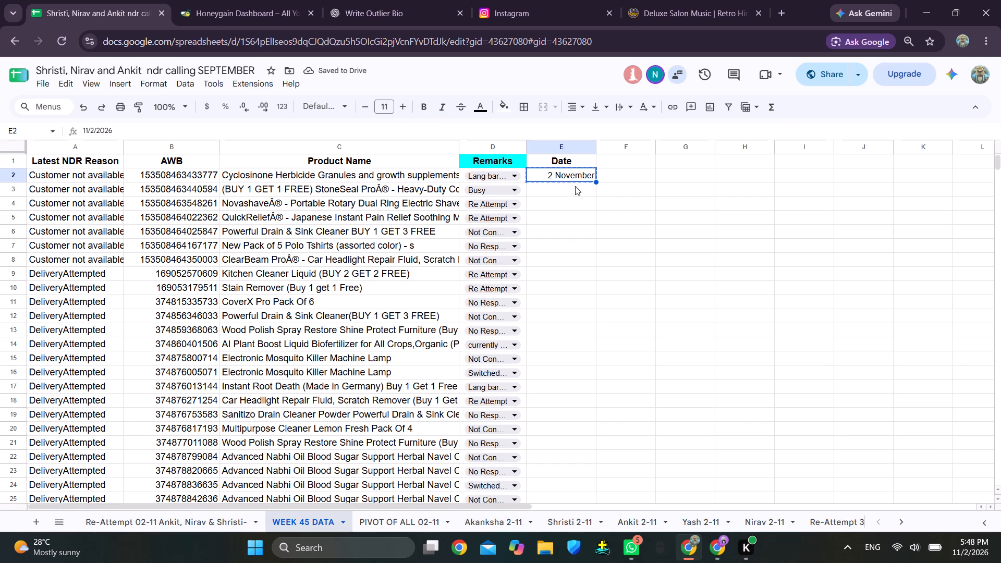
pyautogui.moveTo(575, 187); pyautogui.dragTo(572, 378)
pyautogui.hotkey('ctrl', 'v')
# Make the 2 November date in E2 bold.
pyautogui.click(563, 176)
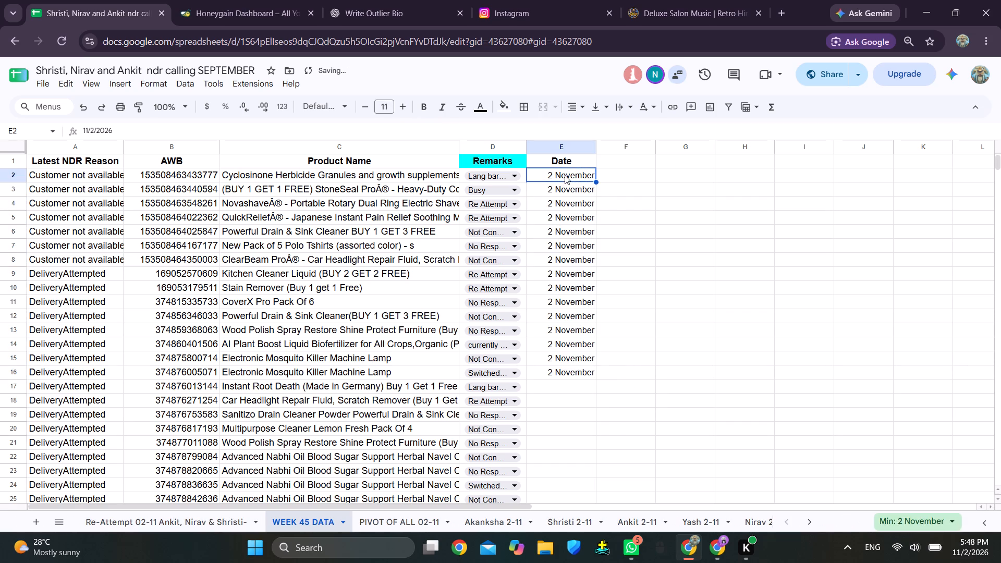
pyautogui.hotkey('ctrl', 'v')
pyautogui.moveTo(571, 194); pyautogui.dragTo(576, 228)
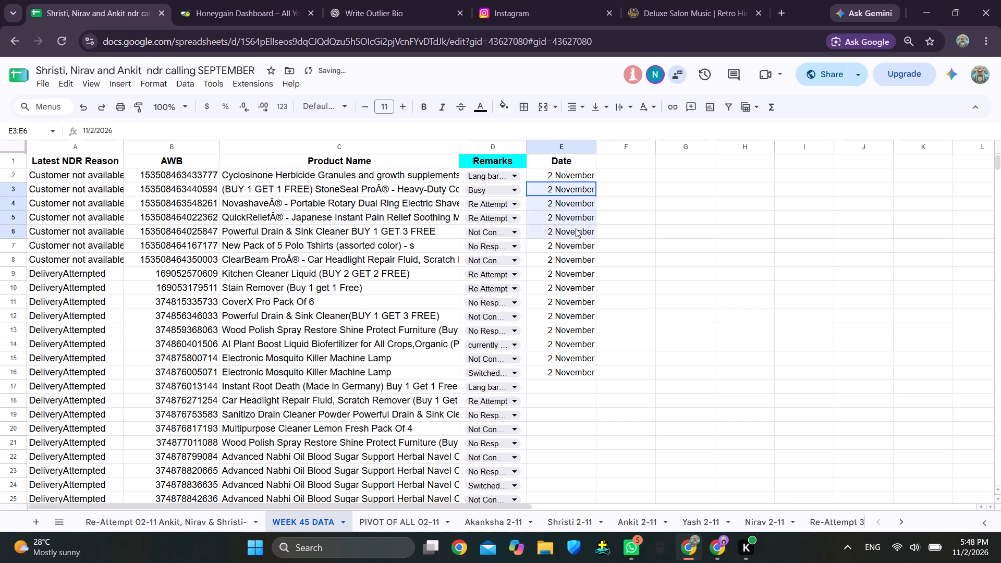
pyautogui.moveTo(576, 228); pyautogui.dragTo(575, 222)
pyautogui.click(577, 177)
pyautogui.hotkey('ctrl', 'b')
pyautogui.keyDown('ctrl'); pyautogui.moveTo(582, 168); pyautogui.dragTo(582, 177); pyautogui.keyUp('ctrl')
# Fill the 2 November dates in E3:E16 down to the last data row, E740.
pyautogui.moveTo(576, 187); pyautogui.dragTo(580, 368)
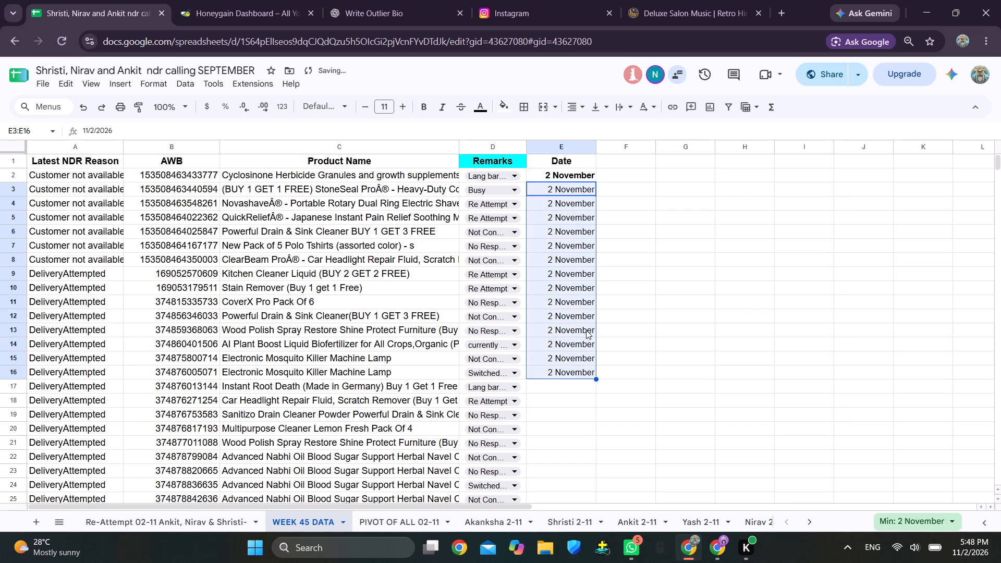
pyautogui.moveTo(596, 380); pyautogui.dragTo(584, 562)
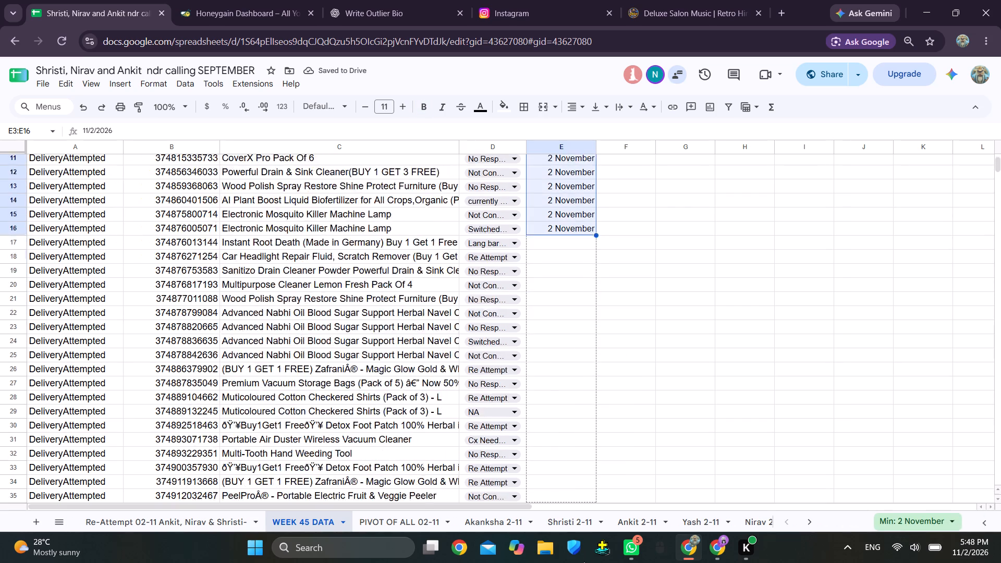
pyautogui.moveTo(584, 562); pyautogui.dragTo(585, 562)
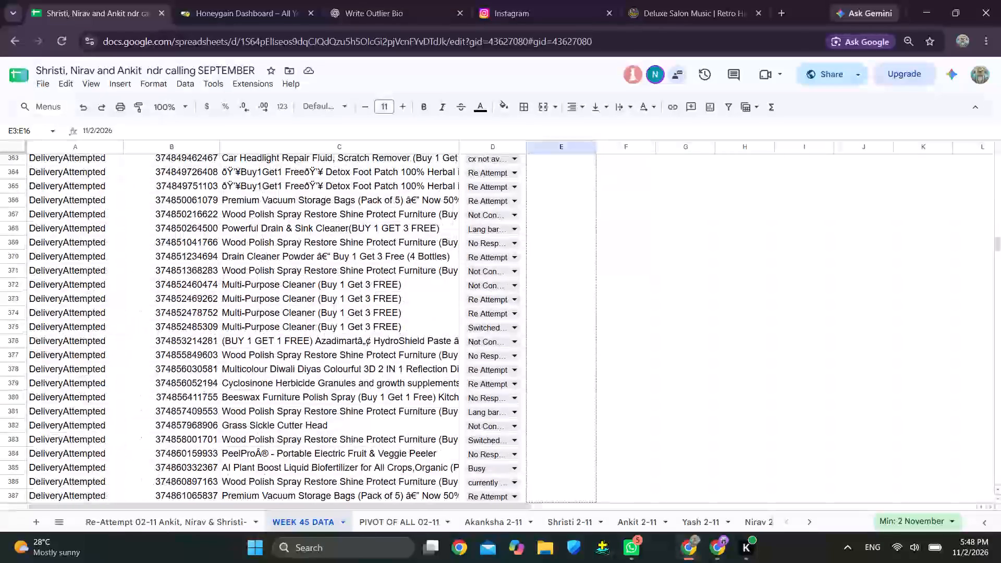
pyautogui.moveTo(585, 562); pyautogui.dragTo(585, 562)
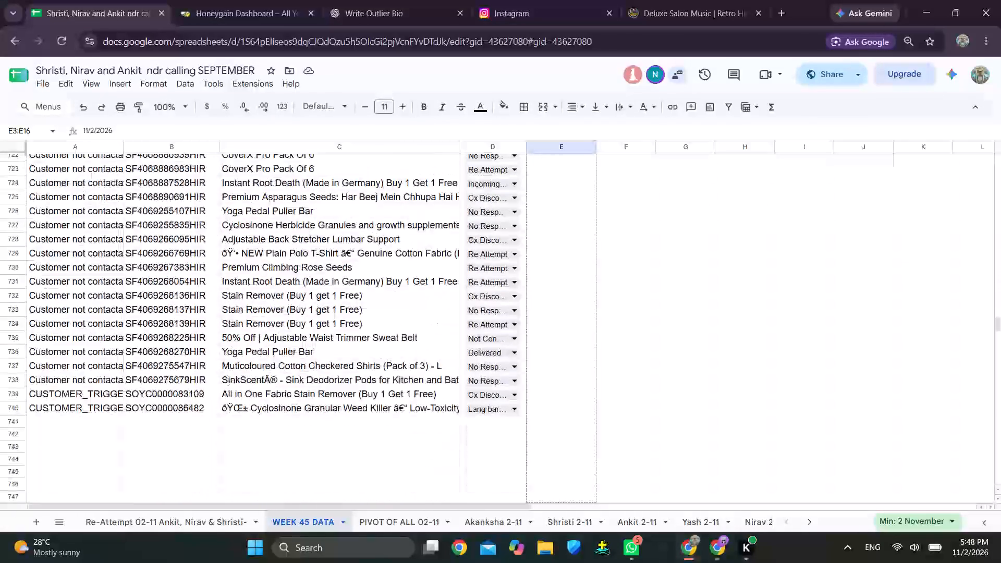
pyautogui.moveTo(585, 562); pyautogui.dragTo(563, 330)
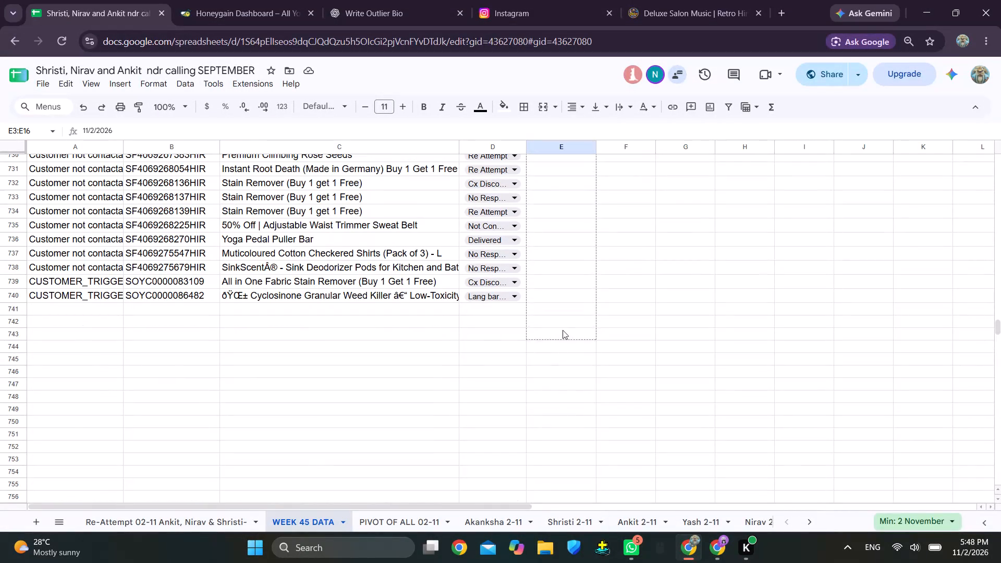
pyautogui.moveTo(563, 330); pyautogui.dragTo(563, 294)
pyautogui.click(575, 293)
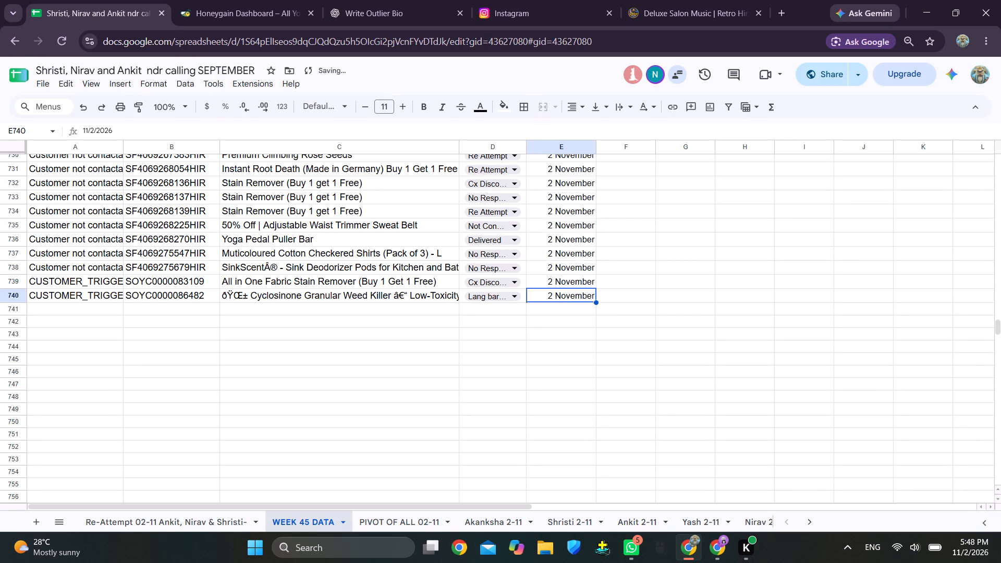
# Extend the Date column by one cell to 3 November in E741 and copy that date into E742:E759.
pyautogui.moveTo(596, 303); pyautogui.dragTo(596, 311)
pyautogui.click(576, 311)
pyautogui.scroll(-2, 657, 314)
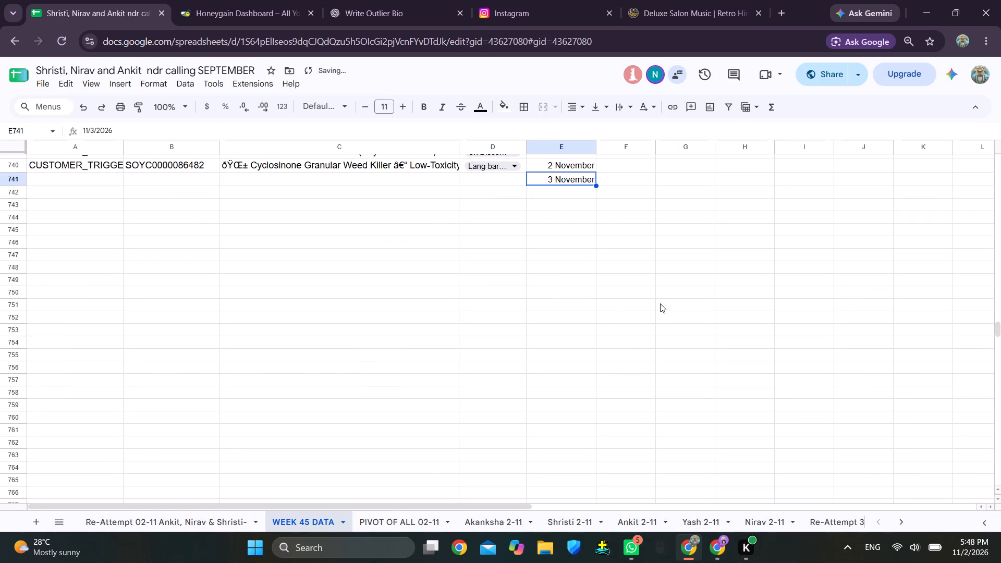
pyautogui.hotkey('ctrl', 'c')
pyautogui.moveTo(567, 192); pyautogui.dragTo(588, 399)
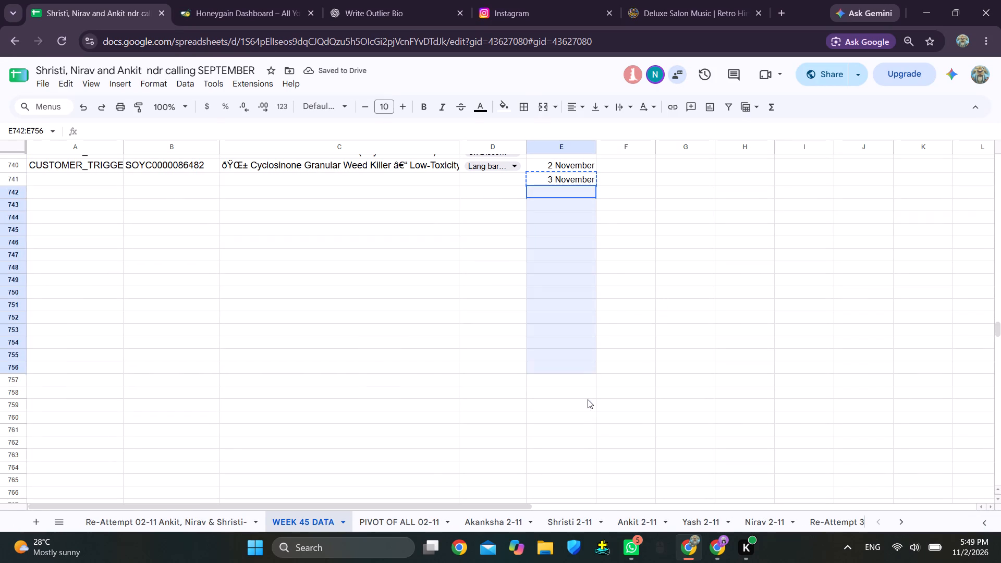
pyautogui.moveTo(588, 399); pyautogui.dragTo(588, 404)
pyautogui.hotkey('ctrl', 'v')
# Make the 3 November dates in E741:E742 bold.
pyautogui.moveTo(573, 178); pyautogui.dragTo(576, 188)
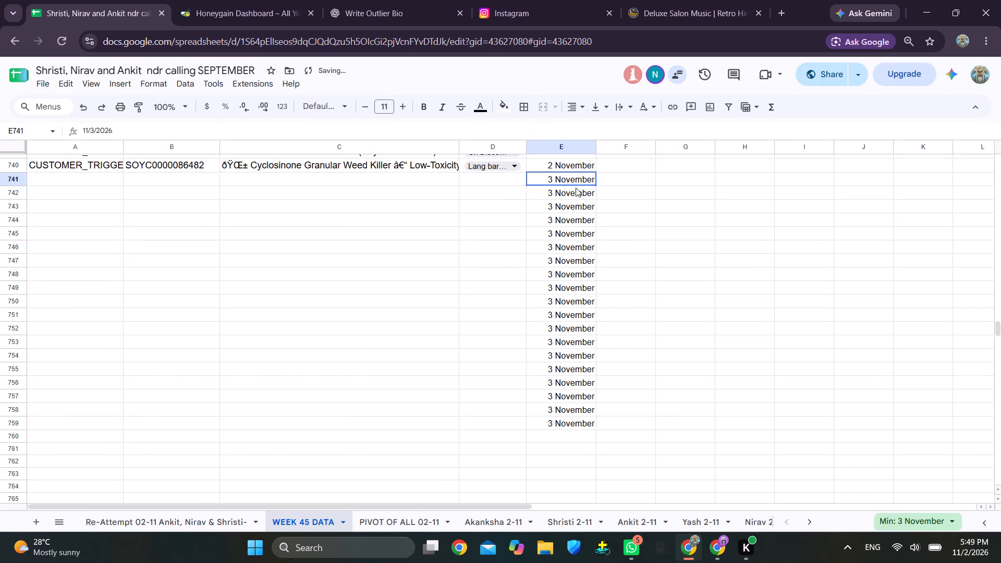
pyautogui.moveTo(576, 188); pyautogui.dragTo(576, 193)
pyautogui.hotkey('ctrl', 'b')
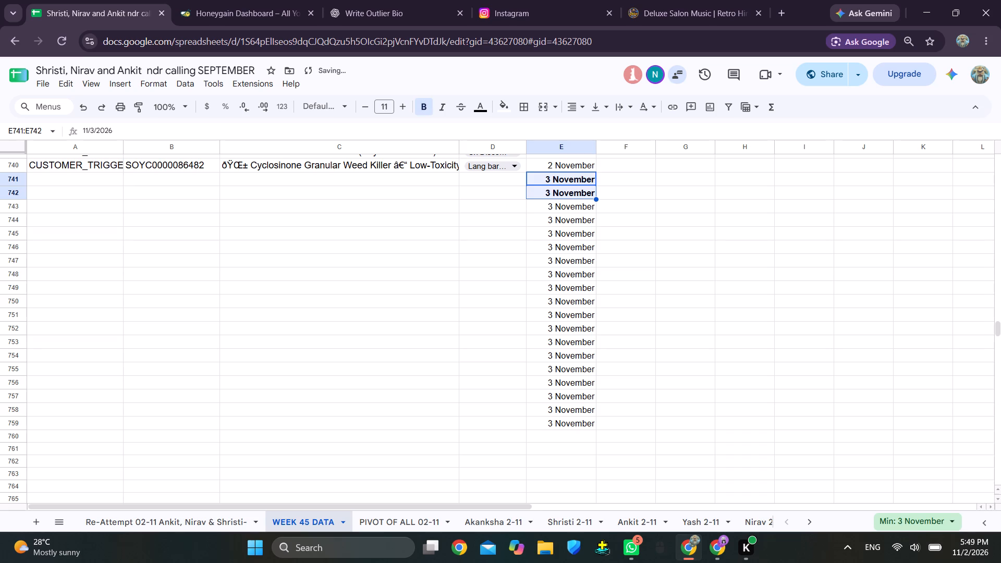
pyautogui.moveTo(497, 179); pyautogui.dragTo(497, 184)
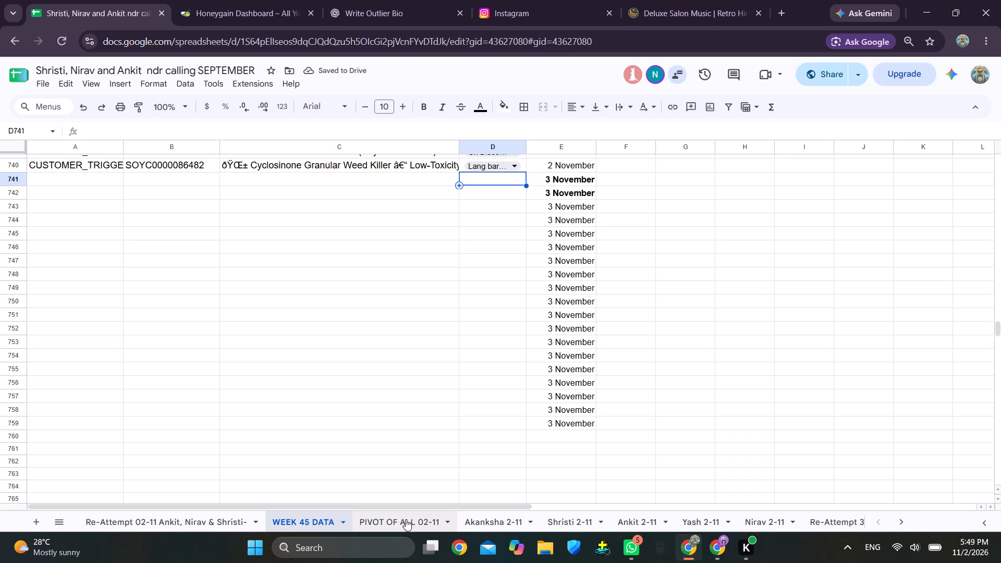
# Copy the Remarks column from PIVOT OF ALL 02-11 into the Action column of the Re-Attempt 02-11 sheet, starting at C2.
pyautogui.click(407, 520)
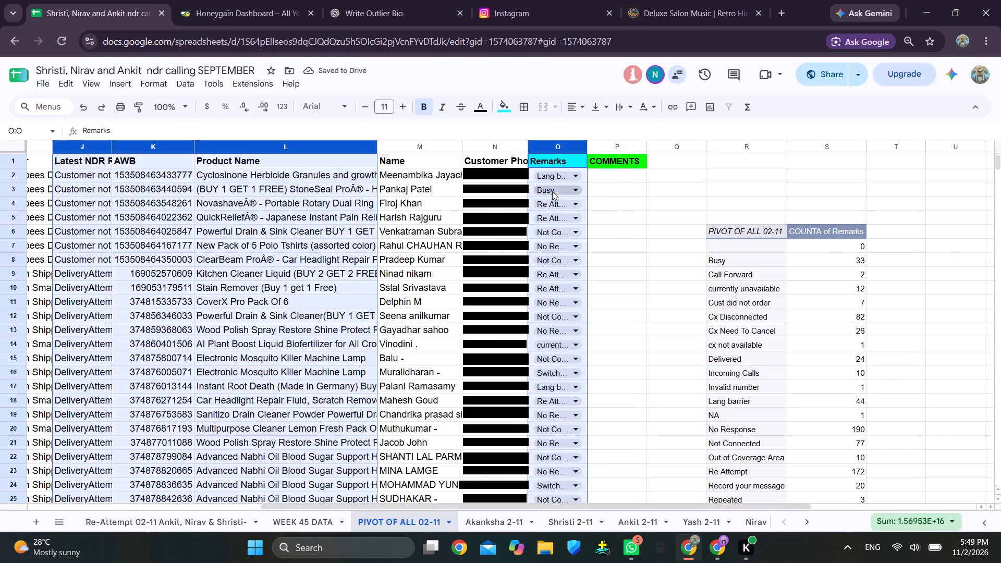
pyautogui.click(624, 175)
pyautogui.press('Escape')
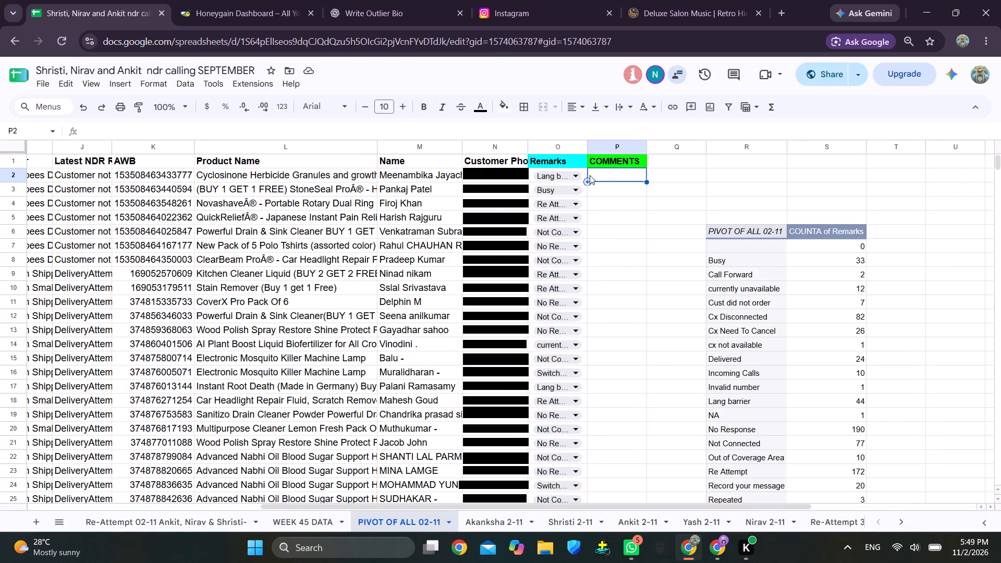
pyautogui.click(556, 150)
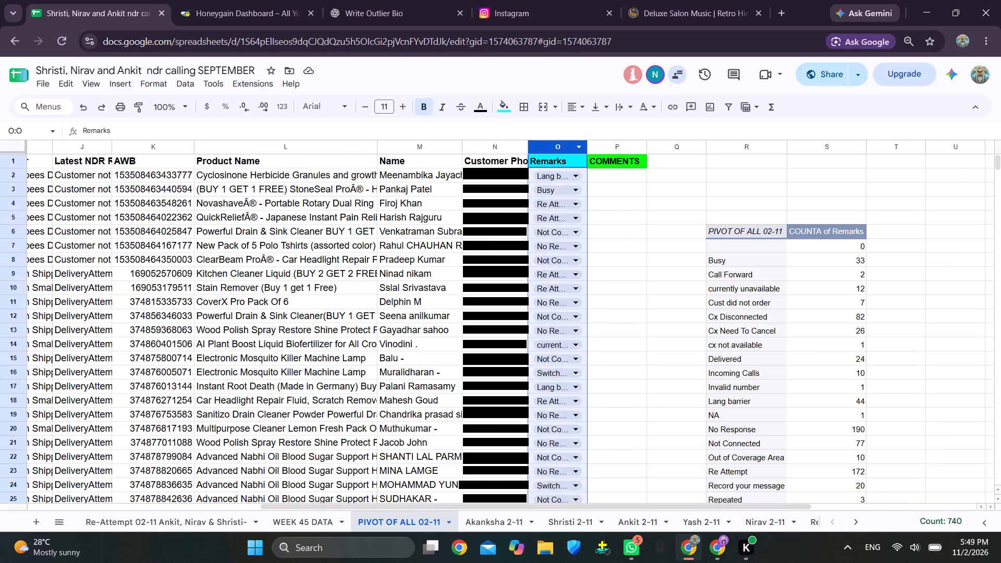
pyautogui.hotkey('ctrl', 'c')
pyautogui.click(207, 517)
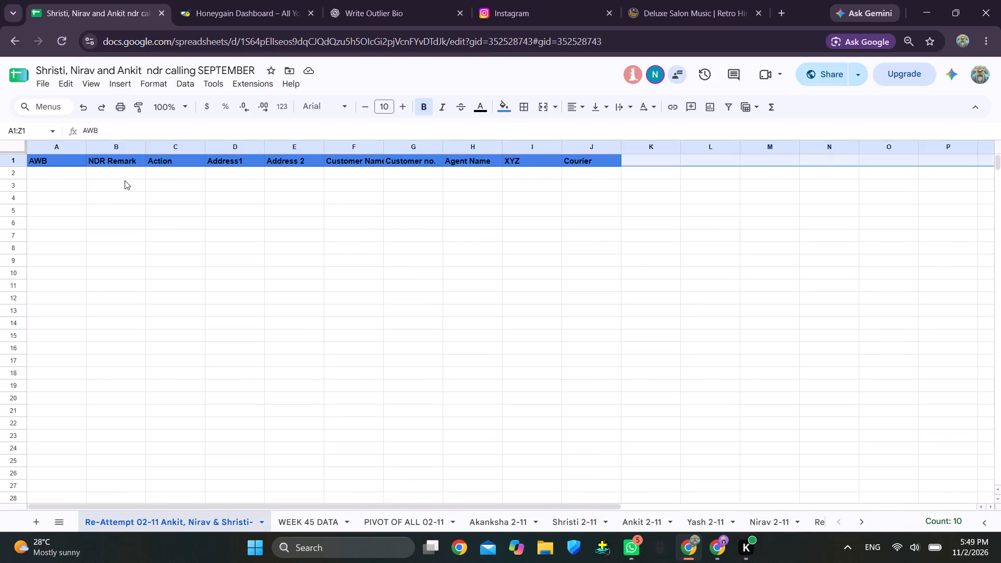
pyautogui.click(173, 170)
pyautogui.hotkey('ctrl', 'v')
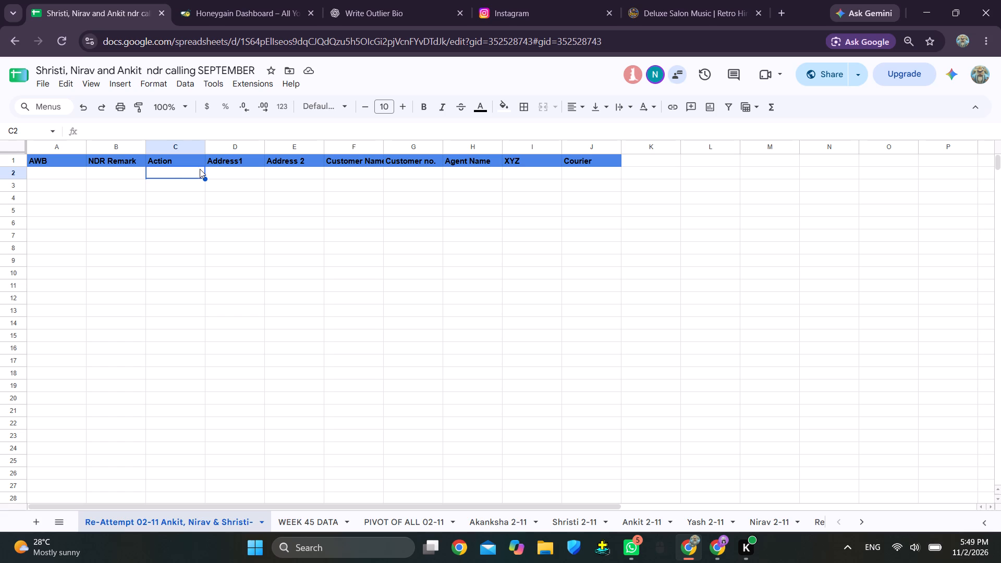
# Copy the Name and Customer Phone columns from PIVOT OF ALL 02-11 into Customer Name and Customer no. of the Re-Attempt 02-11 sheet, starting at F2.
pyautogui.click(389, 518)
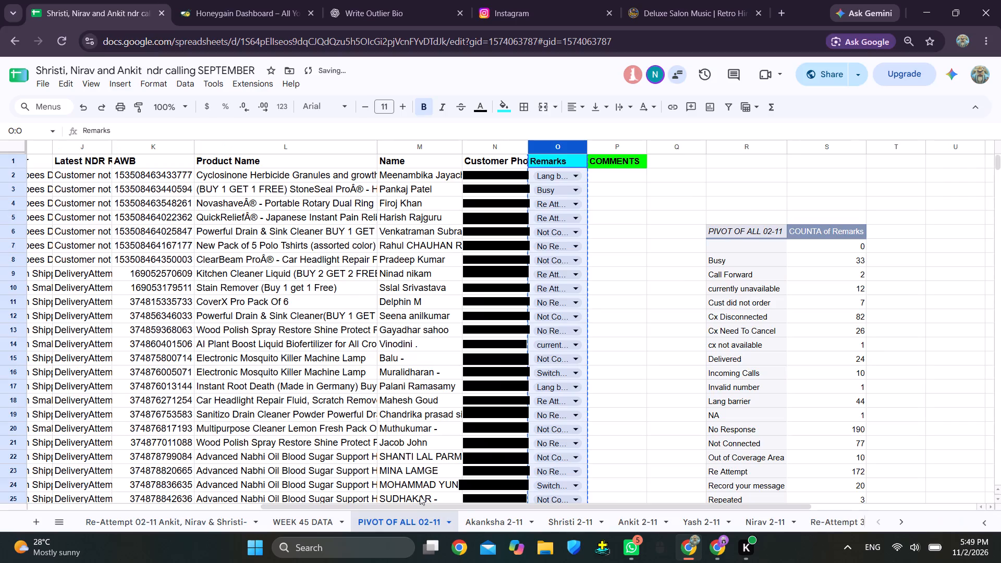
pyautogui.moveTo(419, 146); pyautogui.dragTo(474, 145)
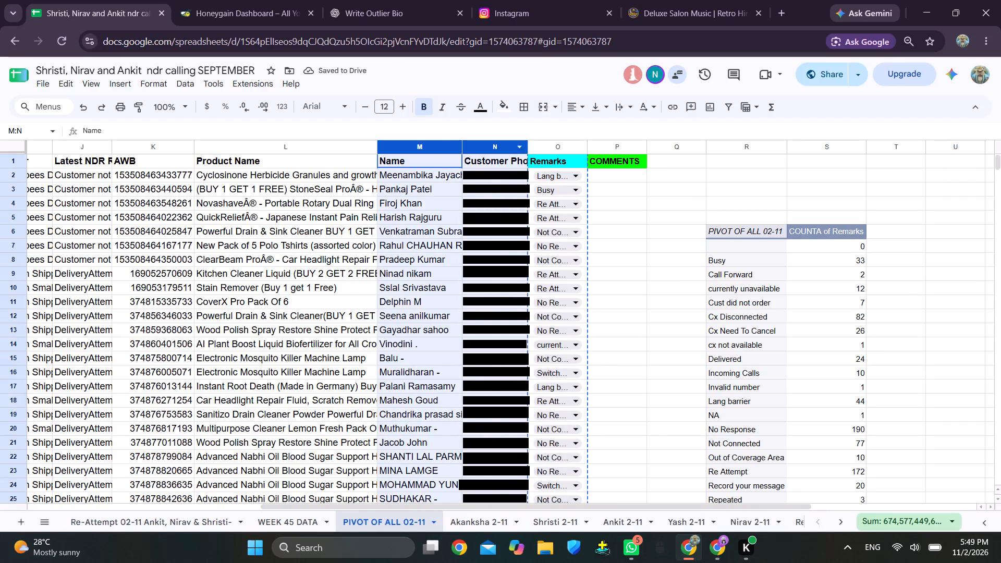
pyautogui.moveTo(474, 145); pyautogui.dragTo(474, 145)
pyautogui.hotkey('ctrl', 'c')
pyautogui.click(234, 521)
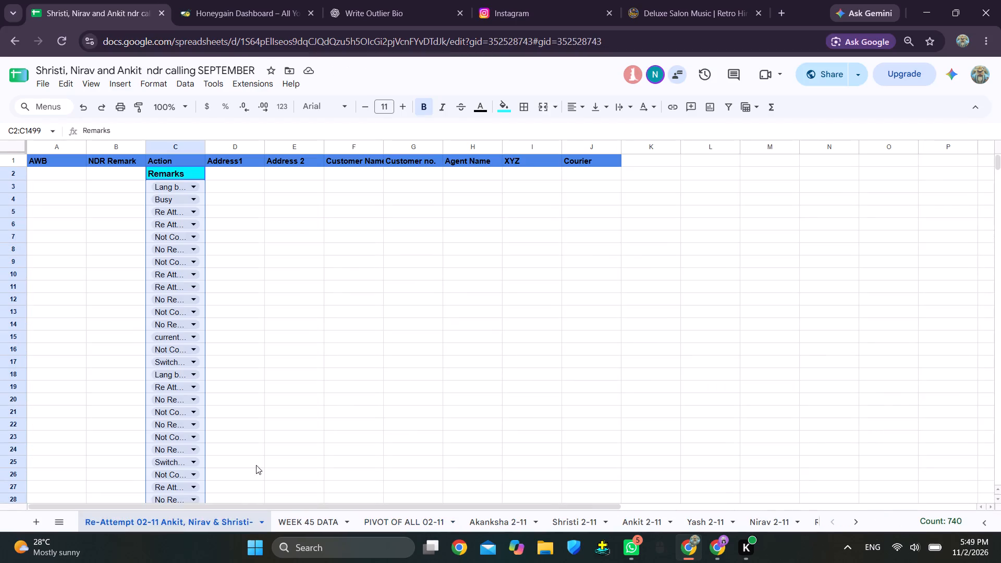
pyautogui.click(369, 171)
pyautogui.hotkey('ctrl', 'v')
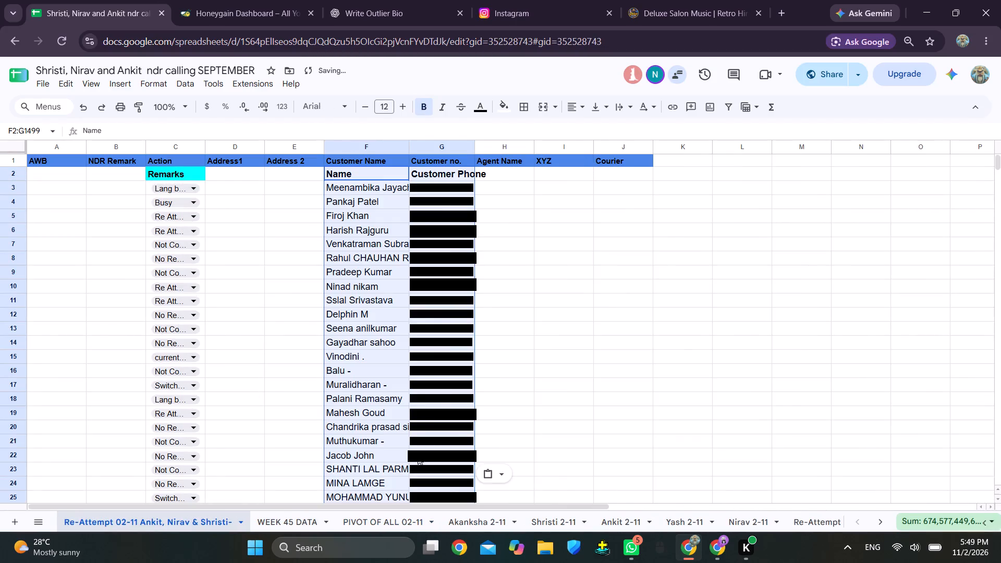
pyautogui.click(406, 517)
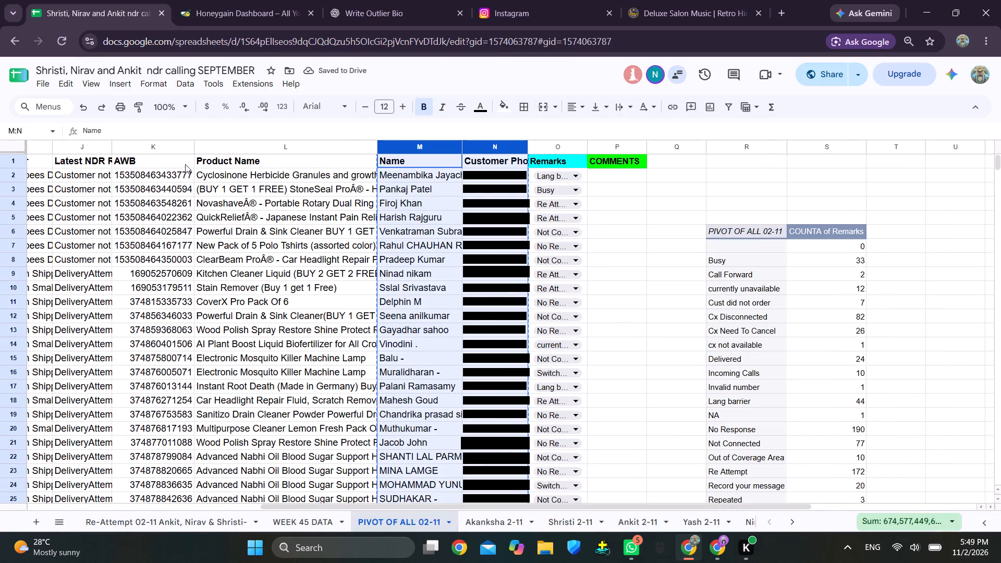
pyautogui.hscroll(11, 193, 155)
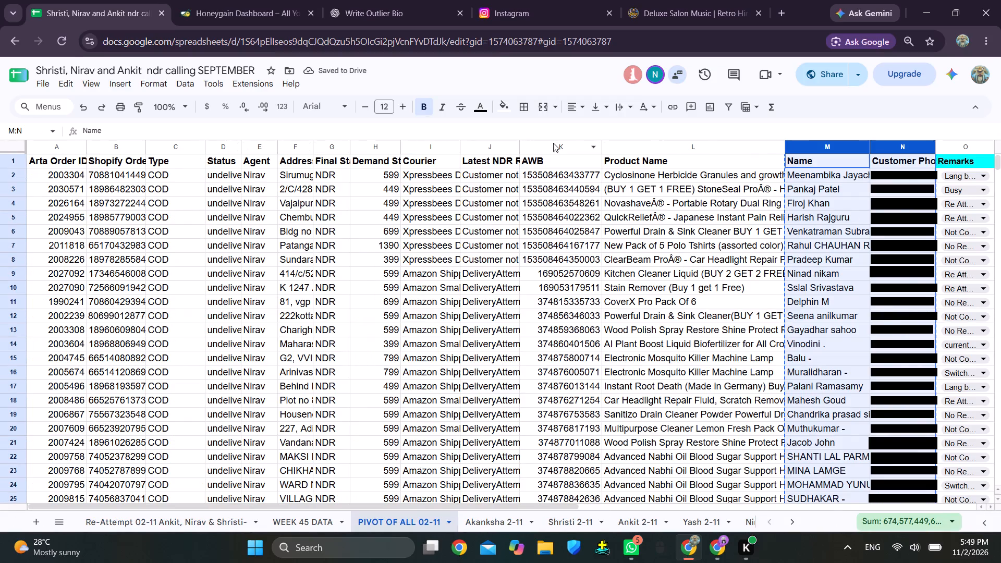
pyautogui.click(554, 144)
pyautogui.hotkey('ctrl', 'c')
# Undo the last two pastes in the Re-Attempt 02-11 sheet: the Name and Customer Phone columns and the Remarks column.
pyautogui.click(215, 520)
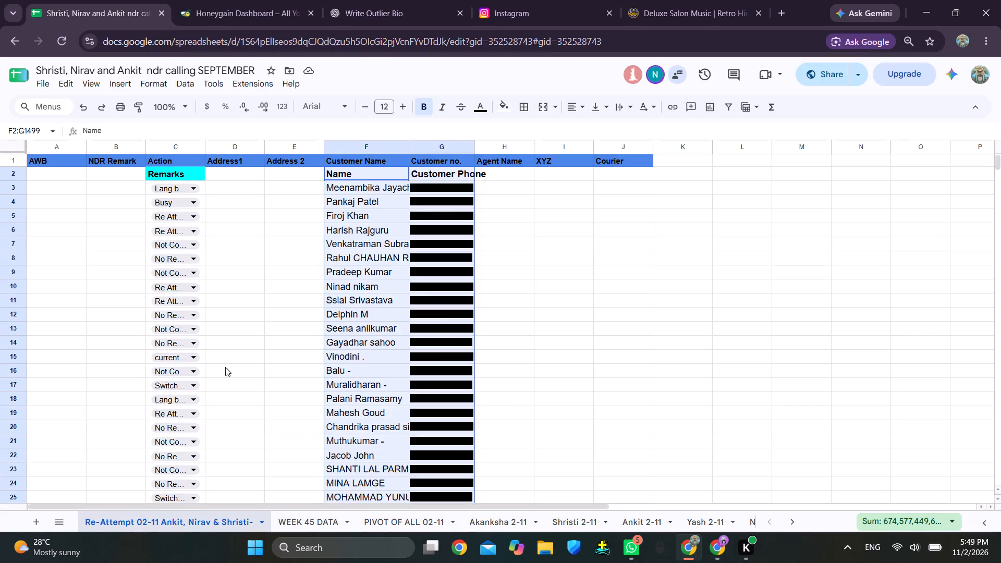
pyautogui.hotkey('ctrl', 'z')
pyautogui.hotkey('ctrl', 'z')
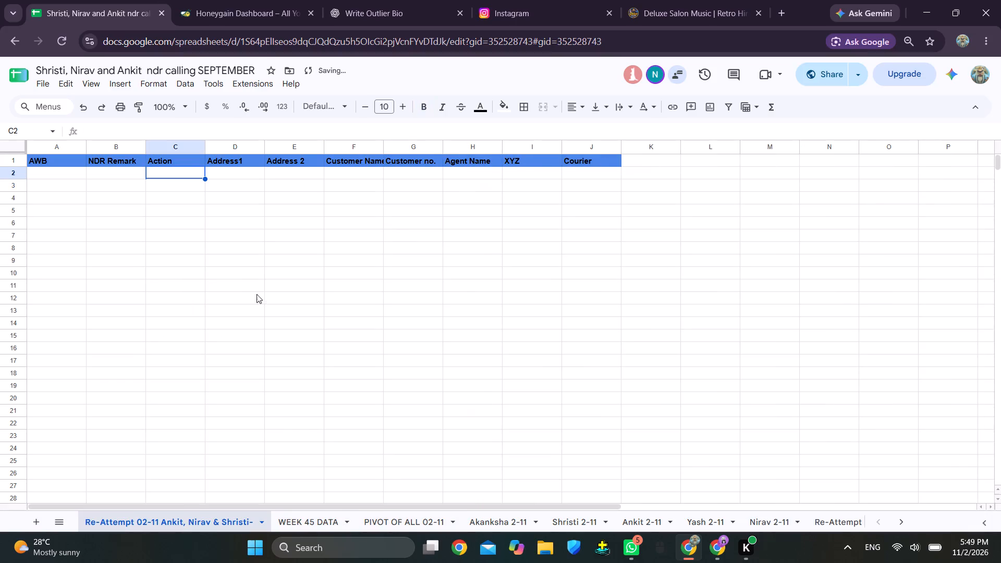
# Create a filter on the Remarks column of PIVOT OF ALL 02-11 and limit it to the Re Attempt value only.
pyautogui.click(406, 519)
pyautogui.hscroll(-1, 836, 189)
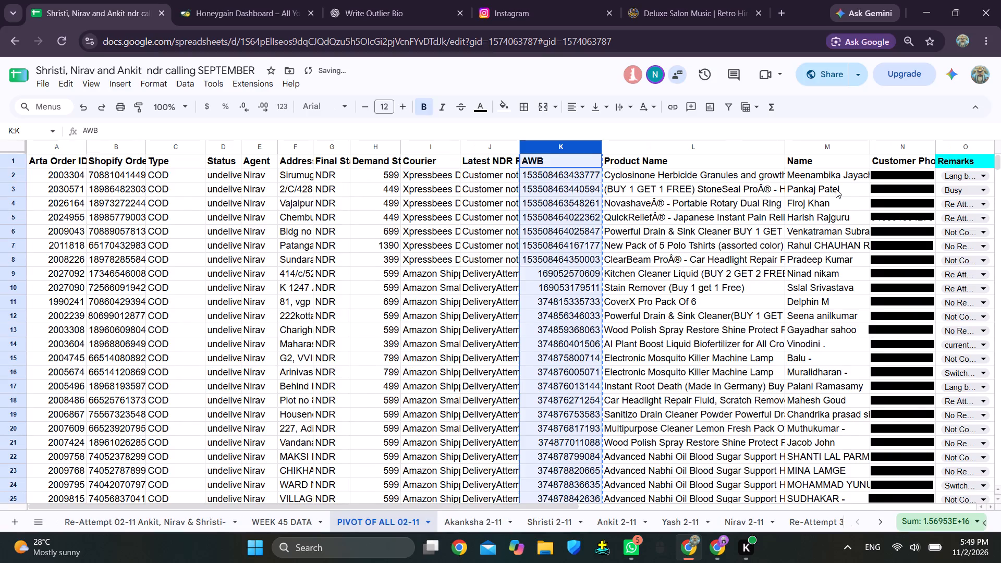
pyautogui.hscroll(-3, 836, 189)
pyautogui.rightClick(689, 143)
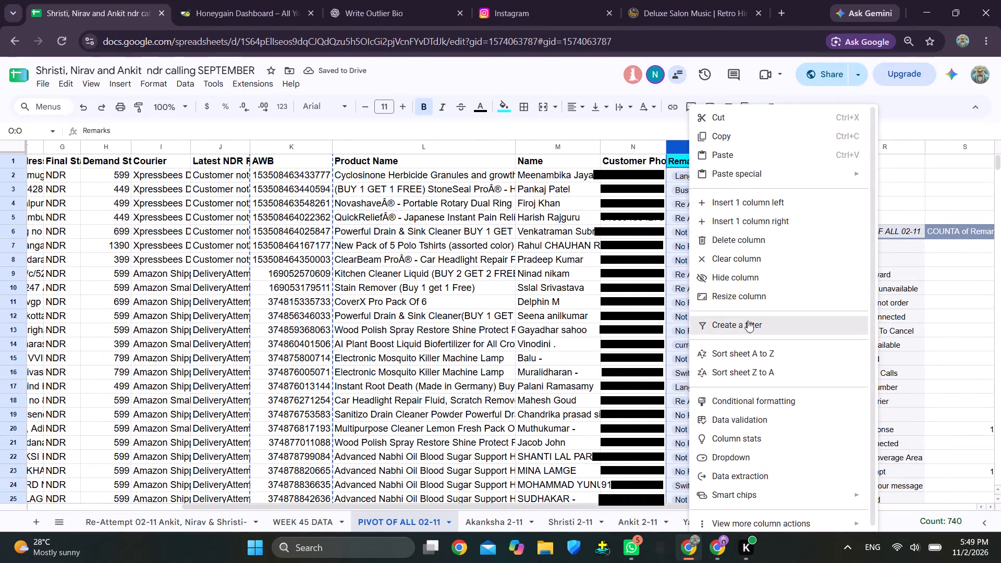
pyautogui.click(747, 322)
pyautogui.click(718, 160)
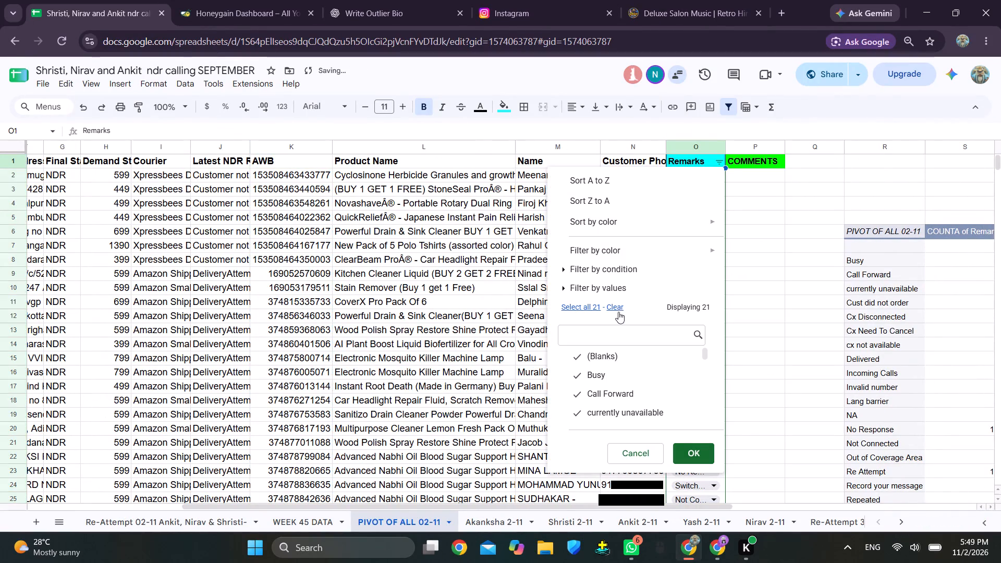
pyautogui.click(616, 307)
pyautogui.scroll(-3, 640, 381)
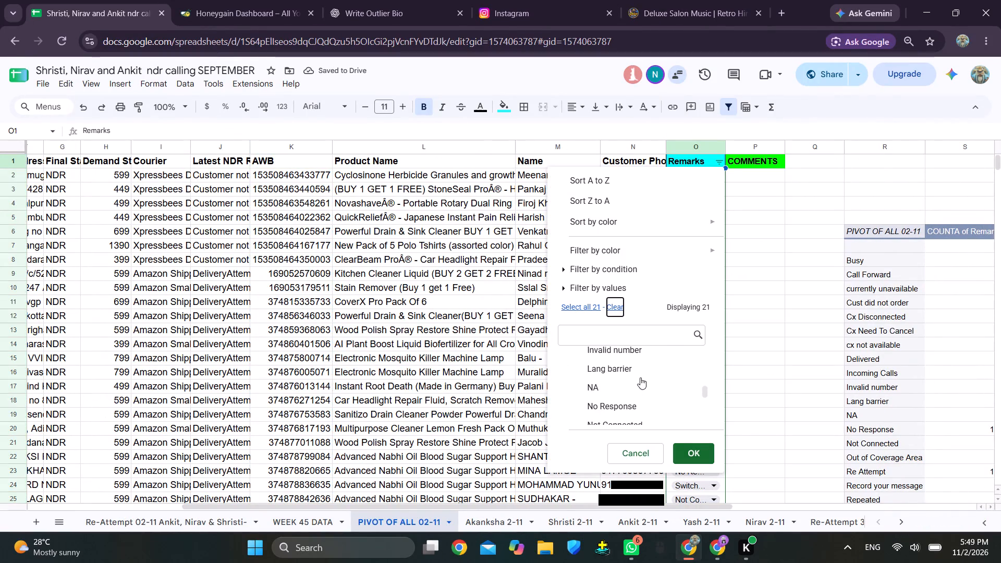
pyautogui.scroll(-1, 640, 377)
pyautogui.click(640, 393)
pyautogui.click(688, 449)
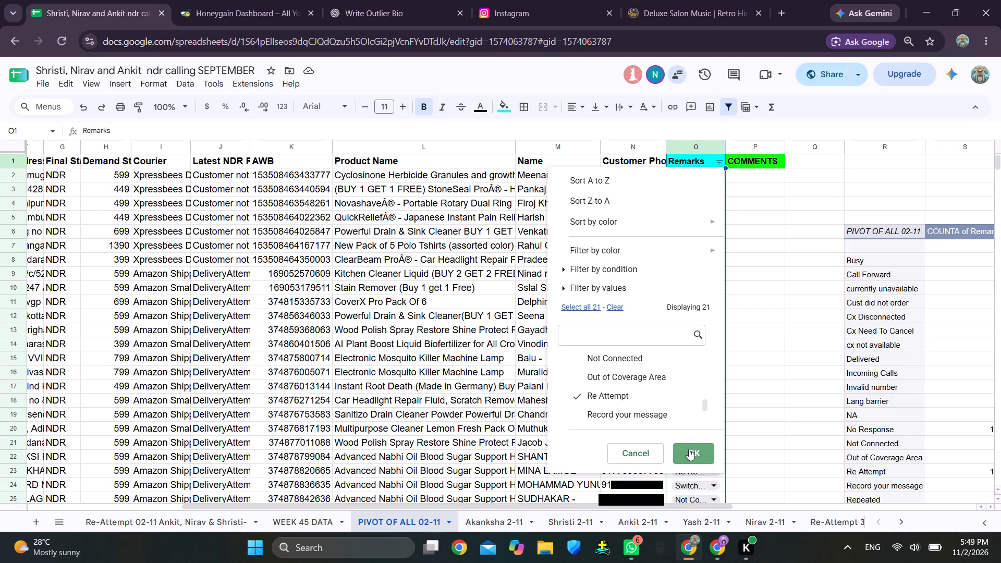
# Copy the filtered Remarks column into the Action column of the Re-Attempt 02-11 sheet, starting at C2.
pyautogui.click(693, 147)
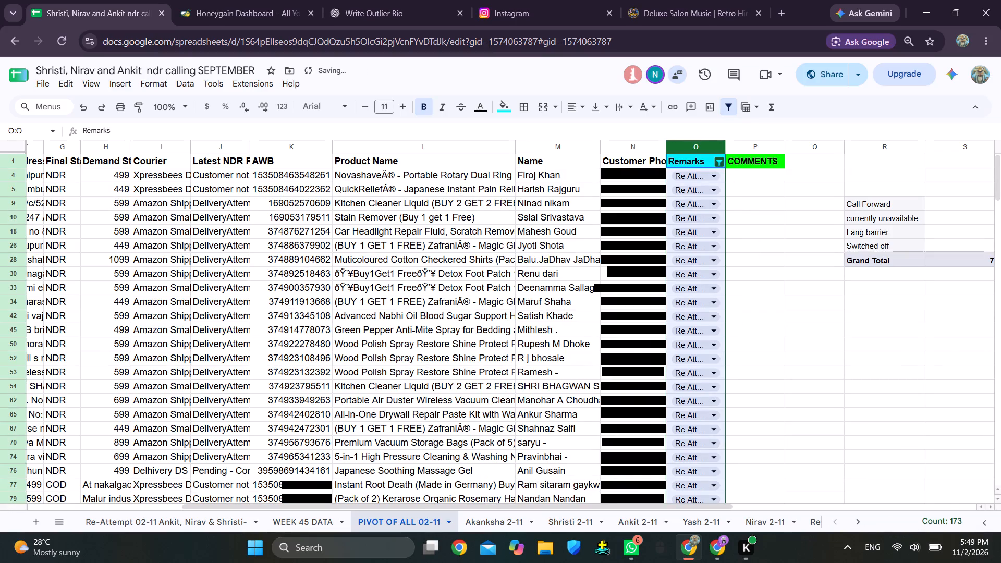
pyautogui.hotkey('ctrl', 'c')
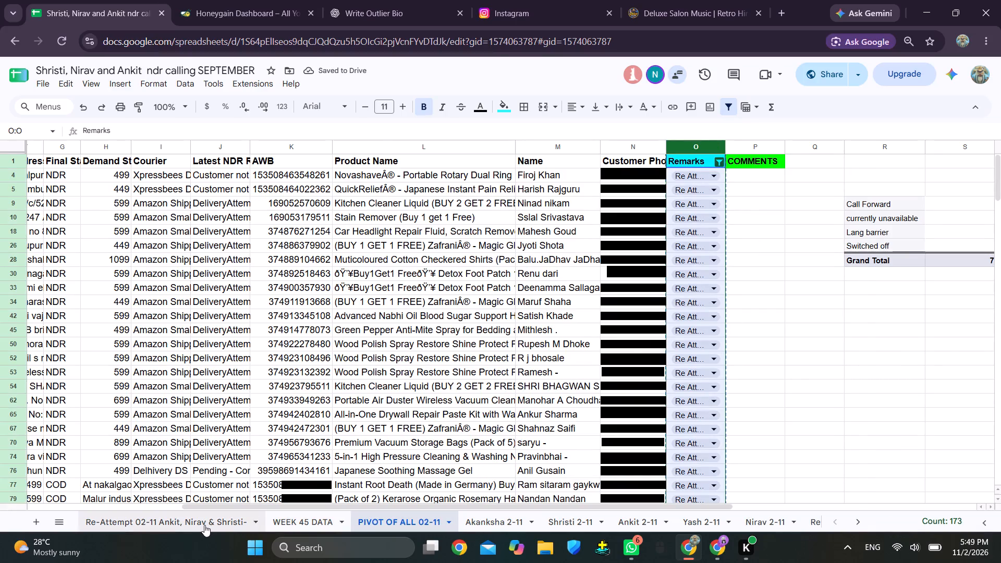
pyautogui.click(205, 525)
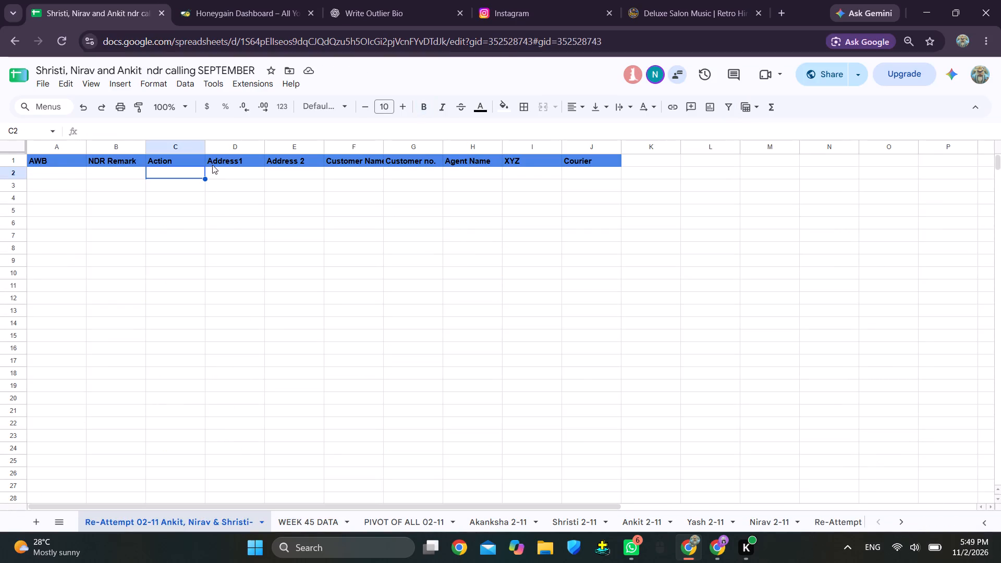
pyautogui.hotkey('ctrl', 'v')
# Copy the filtered Name and Customer Phone columns from PIVOT OF ALL 02-11 into Customer Name and Customer no. of the Re-Attempt 02-11 sheet, starting at F2.
pyautogui.click(413, 521)
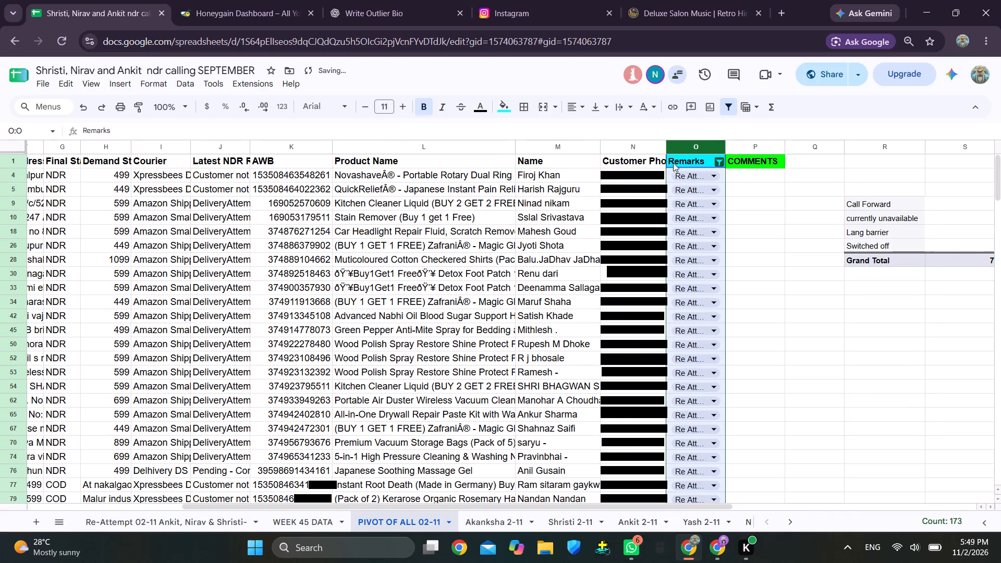
pyautogui.moveTo(547, 148); pyautogui.dragTo(624, 143)
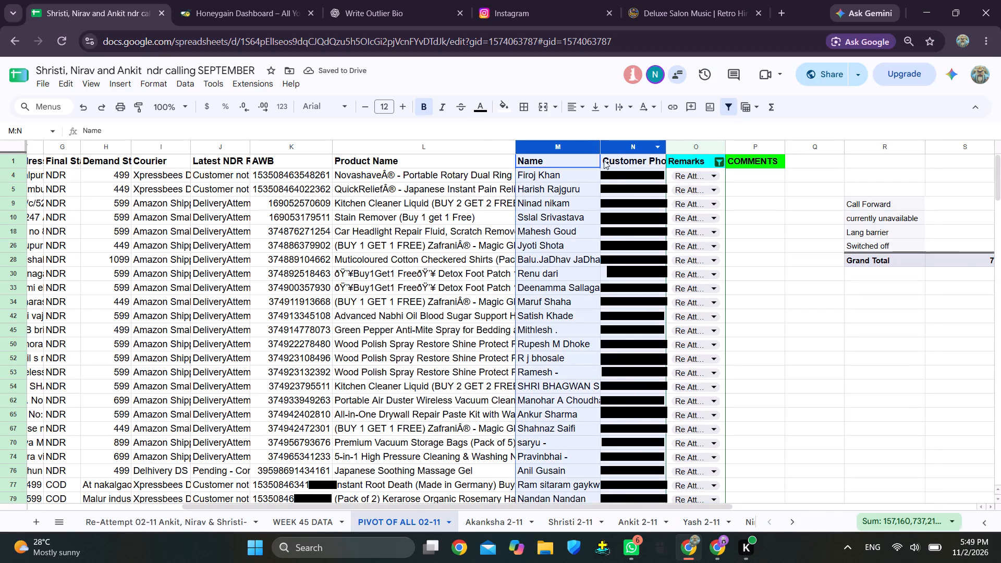
pyautogui.hotkey('ctrl', 'c')
pyautogui.click(230, 522)
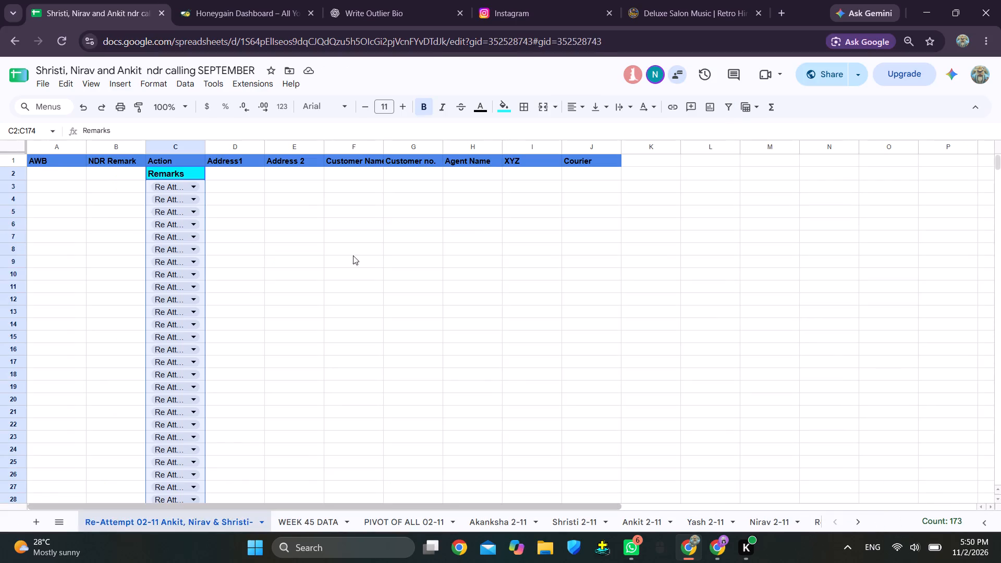
pyautogui.click(359, 168)
pyautogui.hotkey('ctrl', 'v')
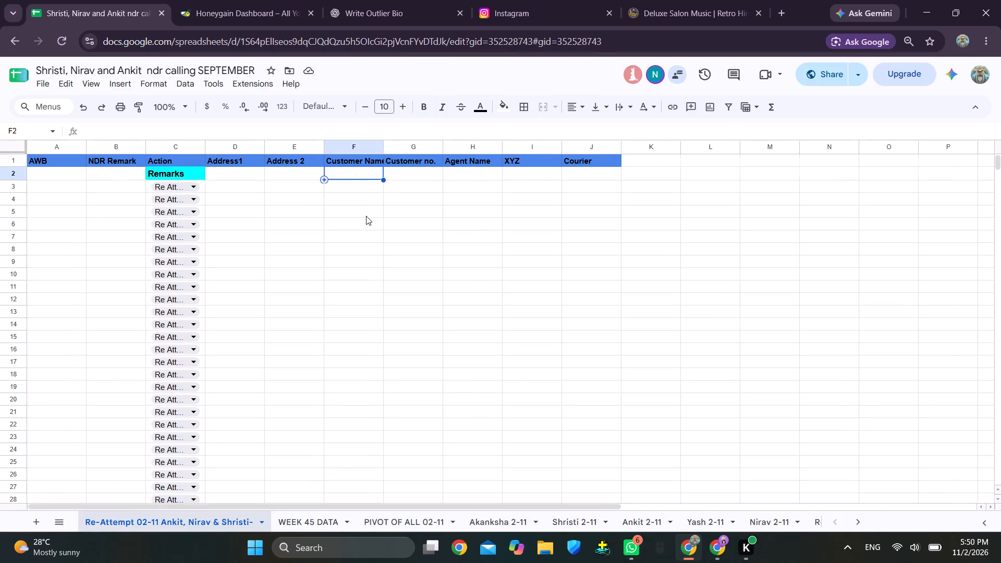
# Copy the filtered AWB column from PIVOT OF ALL 02-11 into the AWB column of the Re-Attempt 02-11 sheet, starting at A2.
pyautogui.click(407, 523)
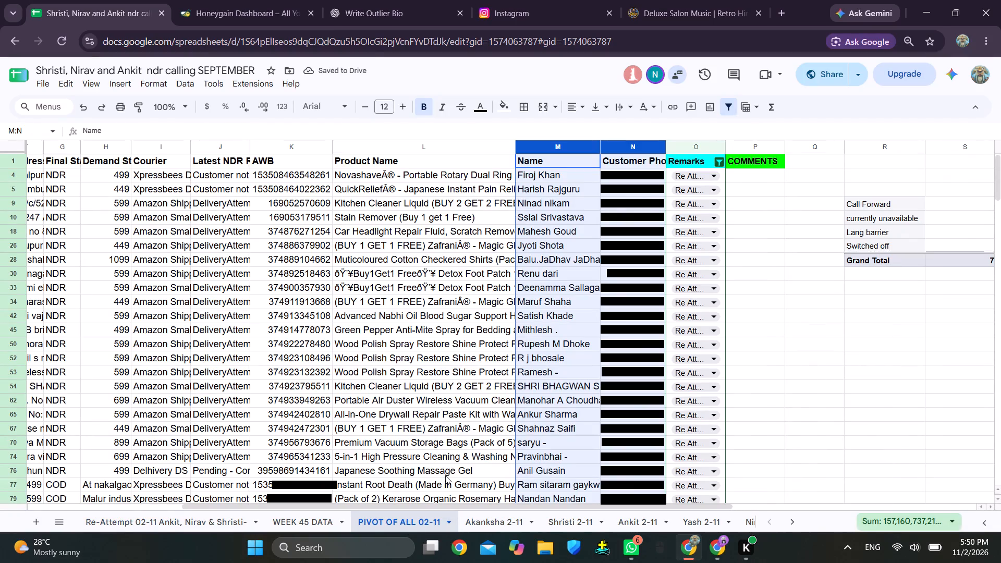
pyautogui.hscroll(9, 417, 433)
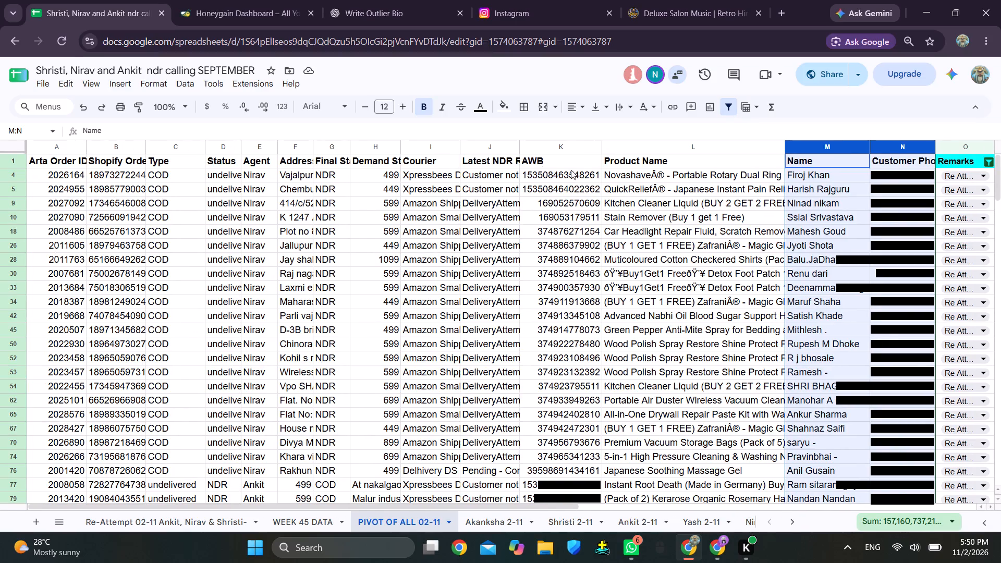
pyautogui.click(561, 146)
pyautogui.hotkey('ctrl', 'c')
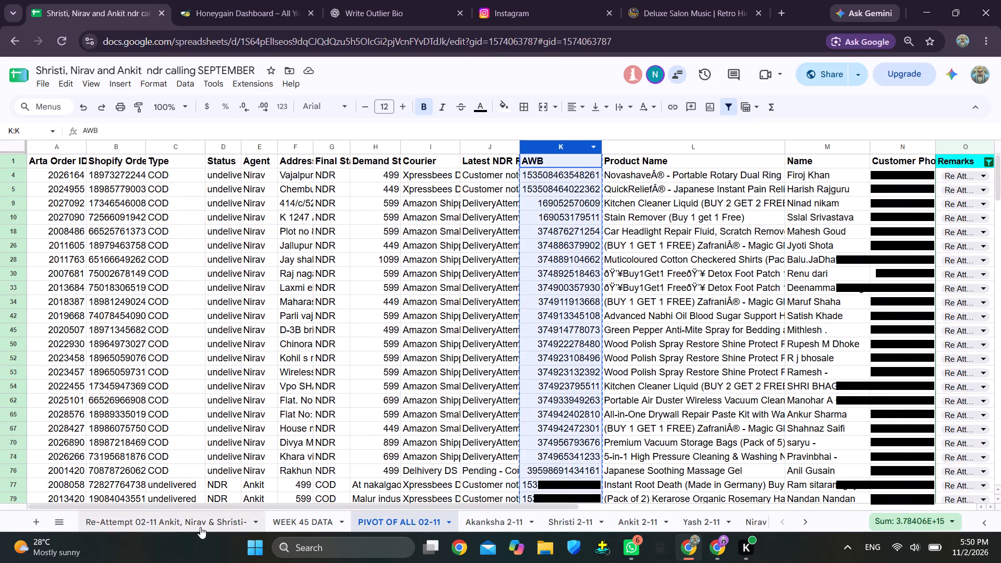
pyautogui.click(216, 518)
pyautogui.click(62, 176)
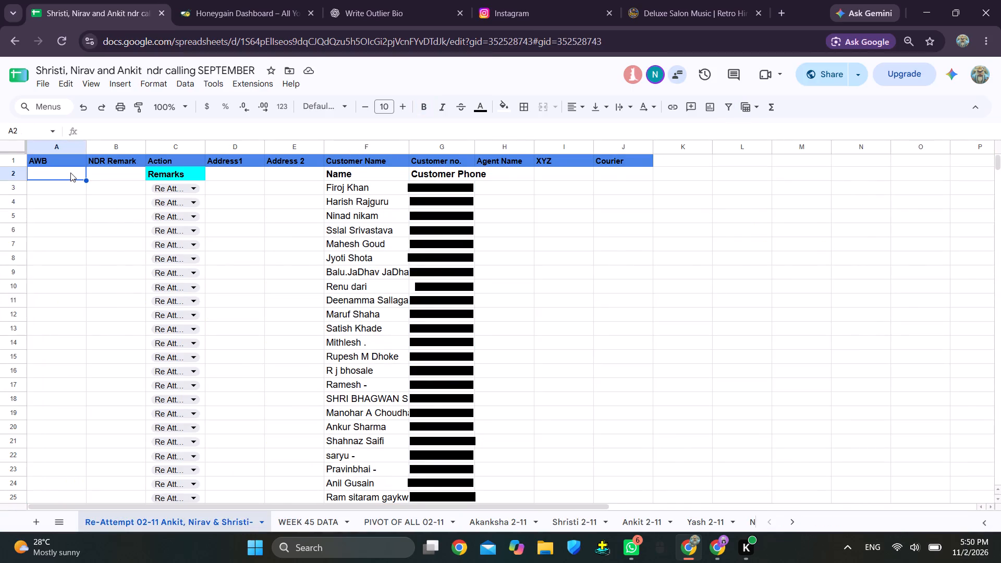
pyautogui.hotkey('ctrl', 'v')
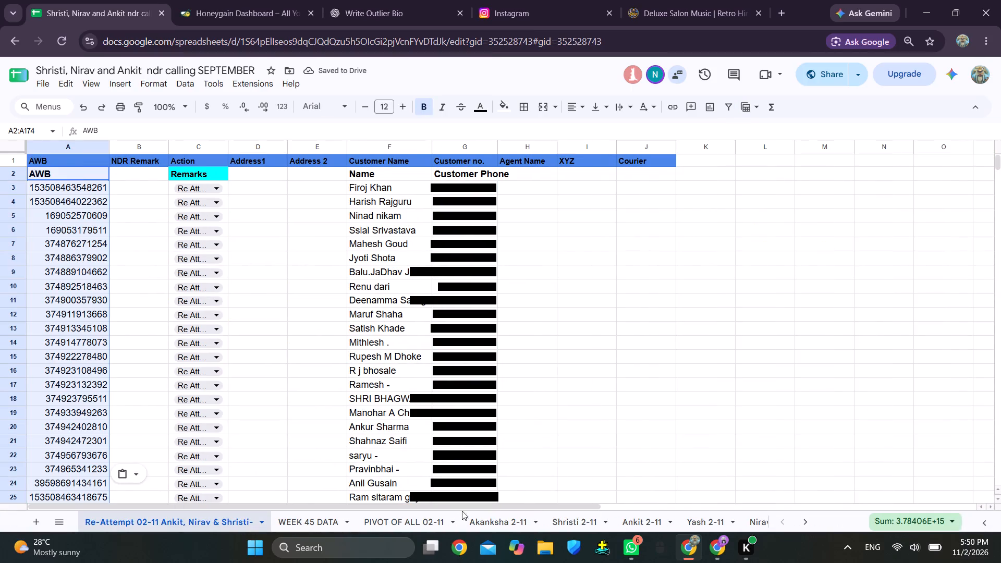
# Copy the filtered Status cells D1:D62 from PIVOT OF ALL 02-11 into the NDR Remark column of the Re-Attempt 02-11 sheet, starting at B2.
pyautogui.click(390, 519)
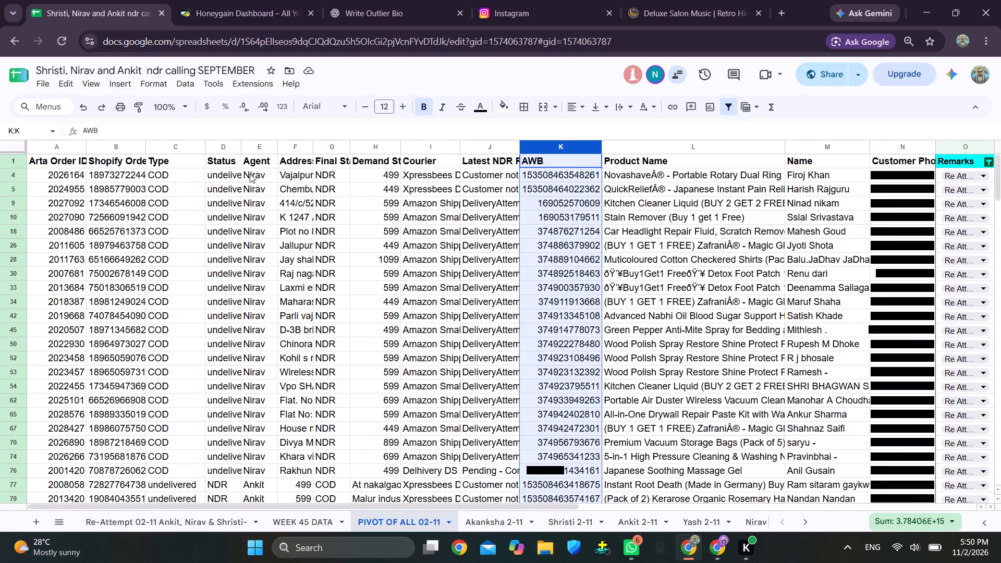
pyautogui.click(229, 144)
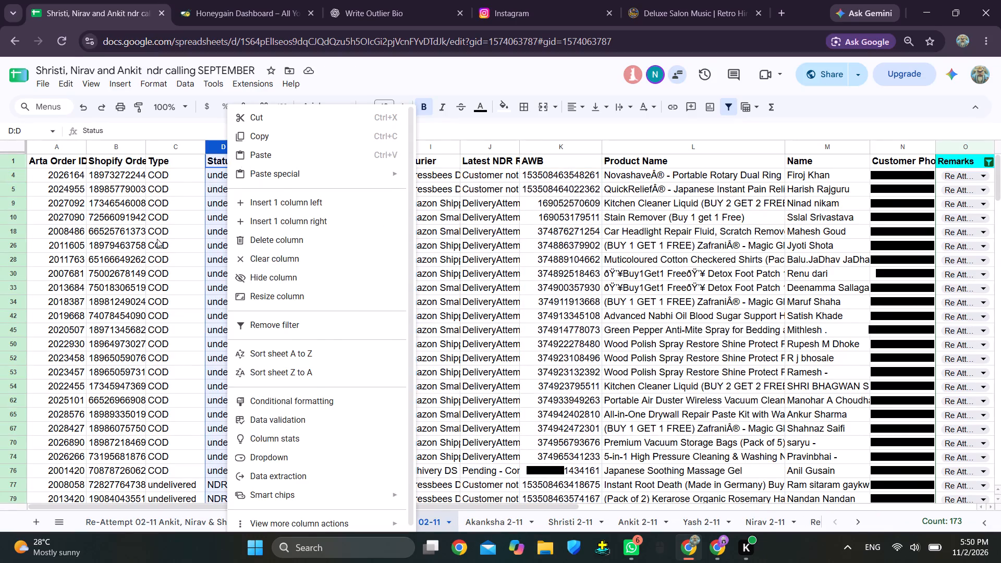
pyautogui.click(157, 239)
pyautogui.moveTo(226, 158); pyautogui.dragTo(233, 408)
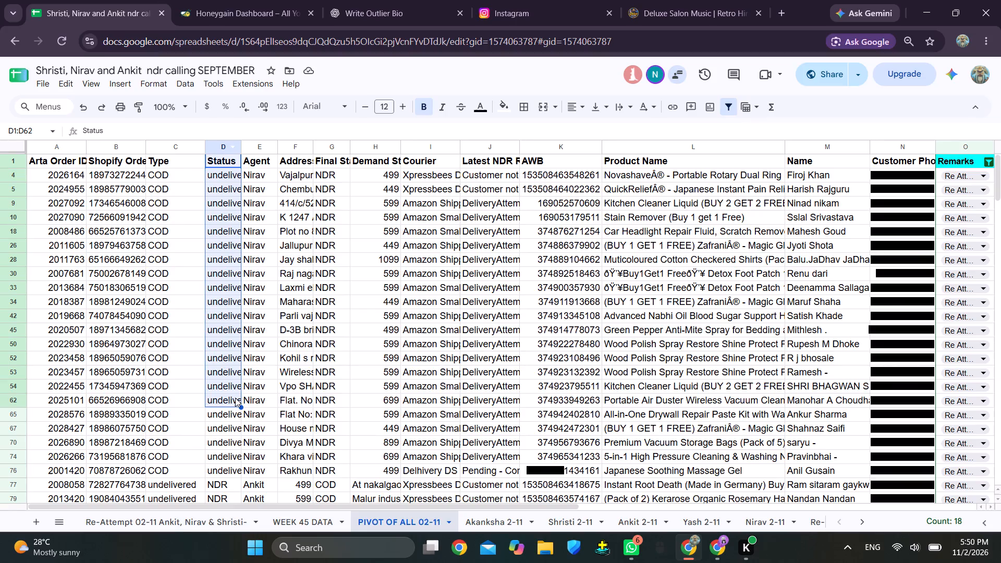
pyautogui.hotkey('ctrl', 'c')
pyautogui.click(184, 521)
pyautogui.click(151, 173)
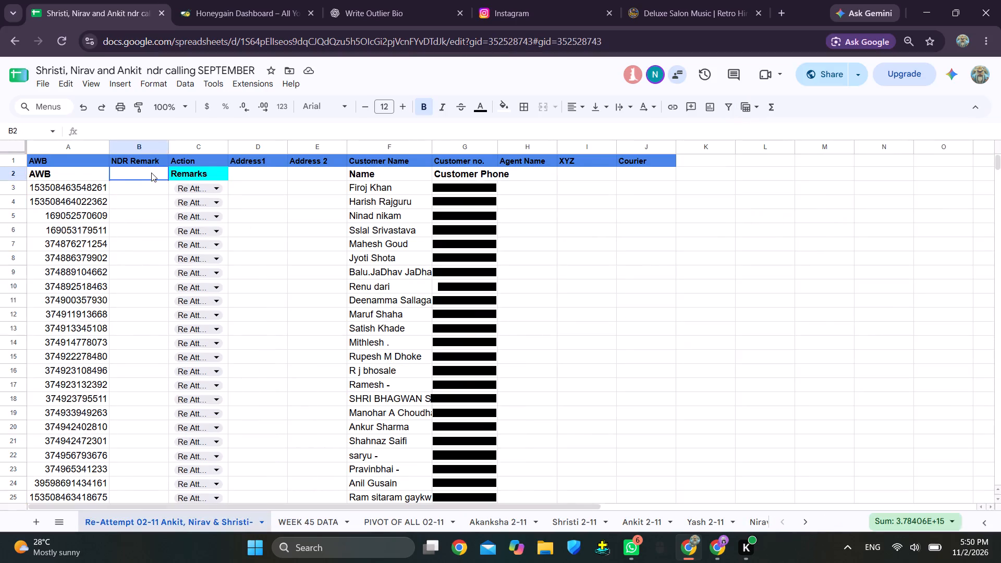
pyautogui.hotkey('ctrl', 'v')
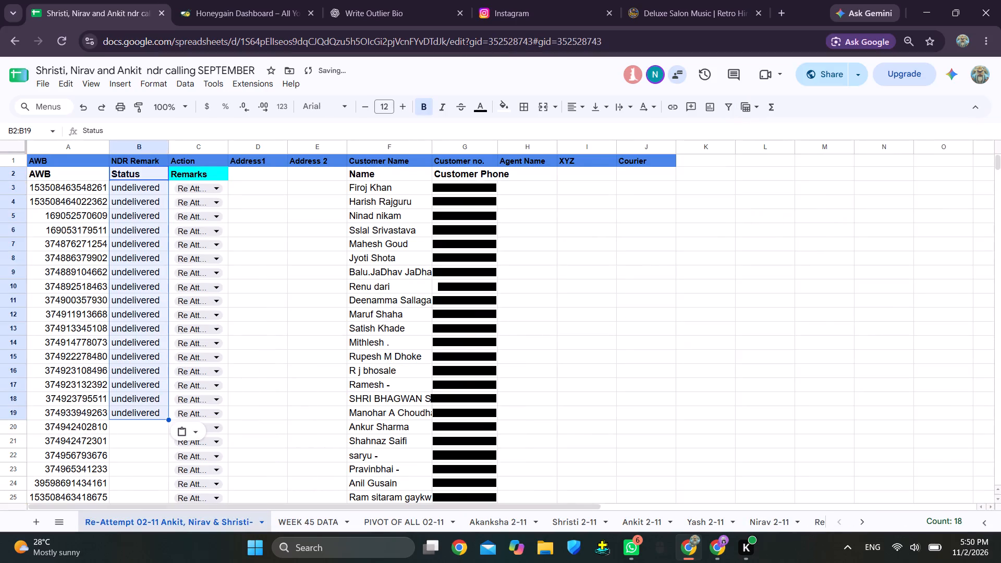
# Fill the undelivered status from B16:B19 down the NDR Remark column to the last data row, B174.
pyautogui.click(133, 394)
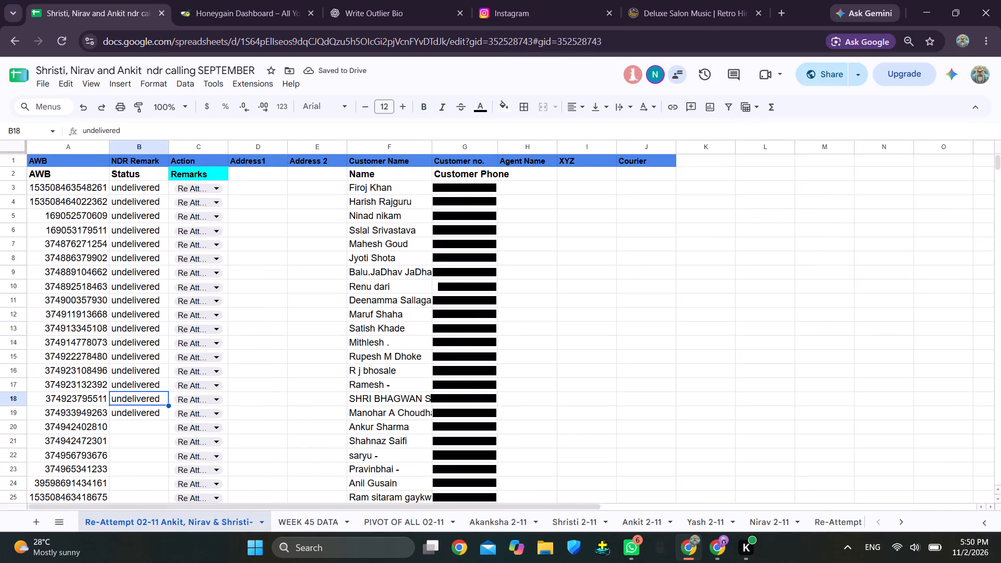
pyautogui.moveTo(153, 372); pyautogui.dragTo(154, 411)
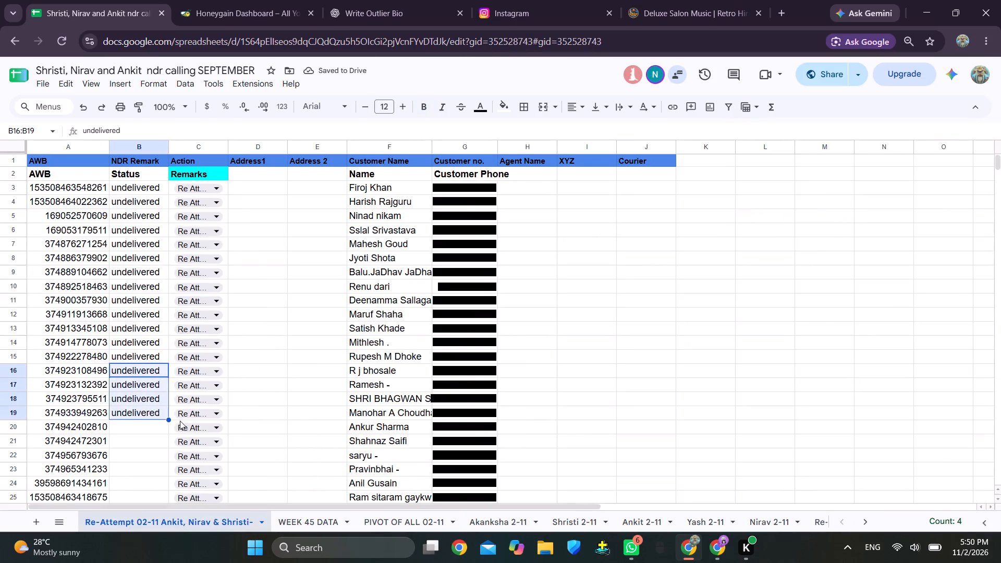
pyautogui.moveTo(168, 421); pyautogui.dragTo(160, 551)
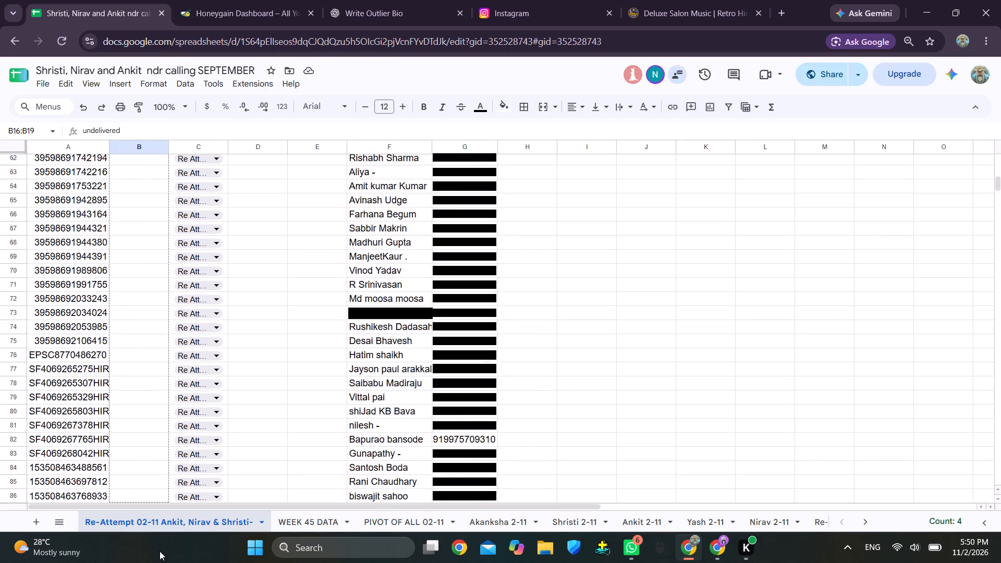
pyautogui.moveTo(160, 551); pyautogui.dragTo(162, 474)
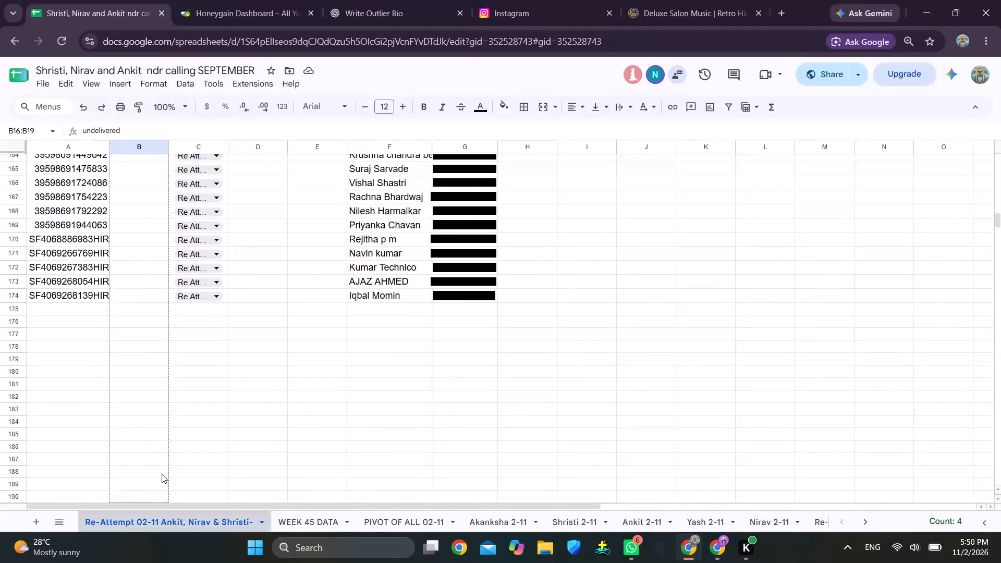
pyautogui.moveTo(162, 474); pyautogui.dragTo(151, 298)
pyautogui.scroll(15, 548, 261)
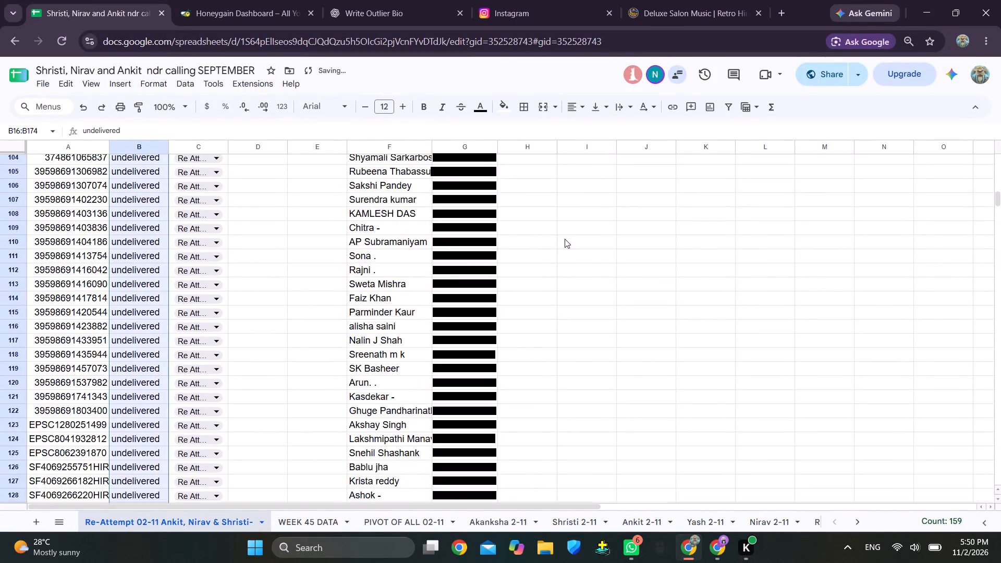
pyautogui.scroll(2, 565, 239)
pyautogui.scroll(-1, 566, 239)
pyautogui.scroll(1, 567, 238)
pyautogui.scroll(-1, 546, 201)
pyautogui.scroll(20, 546, 201)
pyautogui.scroll(1, 546, 201)
pyautogui.scroll(-1, 589, 220)
pyautogui.scroll(1, 590, 221)
pyautogui.scroll(-1, 590, 221)
pyautogui.scroll(4, 591, 221)
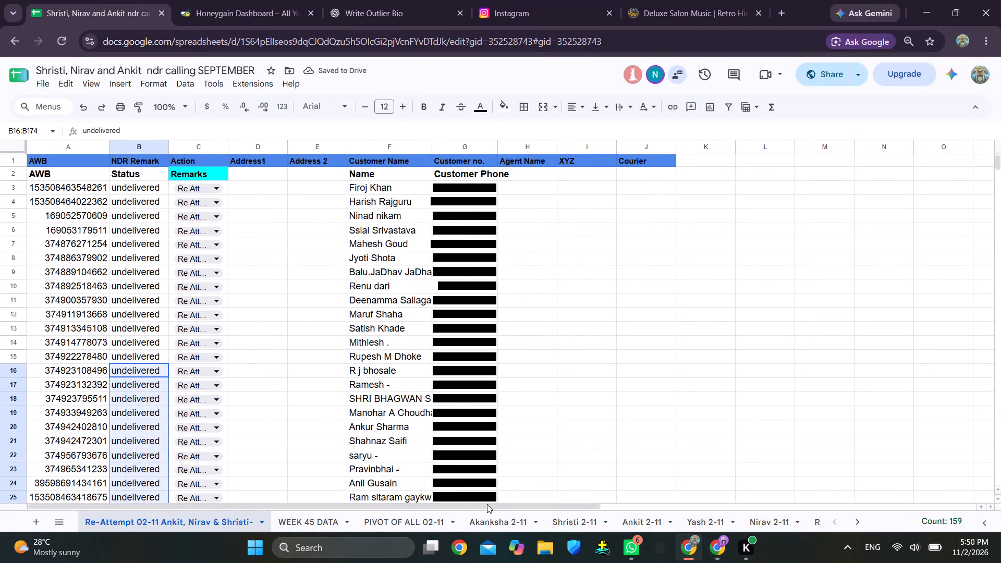
# Copy the filtered Address cells F1:F76 from PIVOT OF ALL 02-11 into the Address1 column of the Re-Attempt 02-11 sheet, starting at D2.
pyautogui.click(422, 520)
pyautogui.scroll(1, 557, 191)
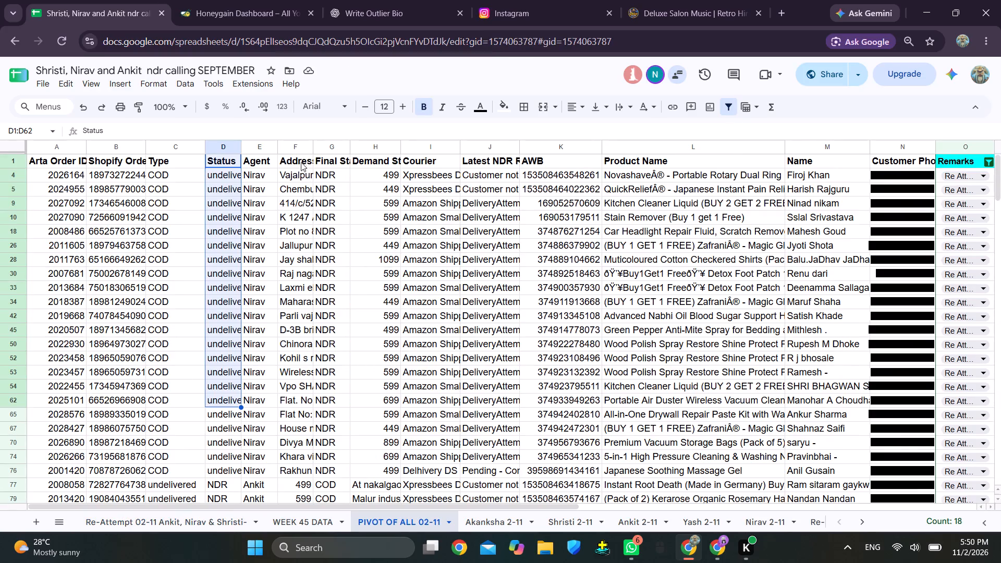
pyautogui.moveTo(302, 160); pyautogui.dragTo(299, 472)
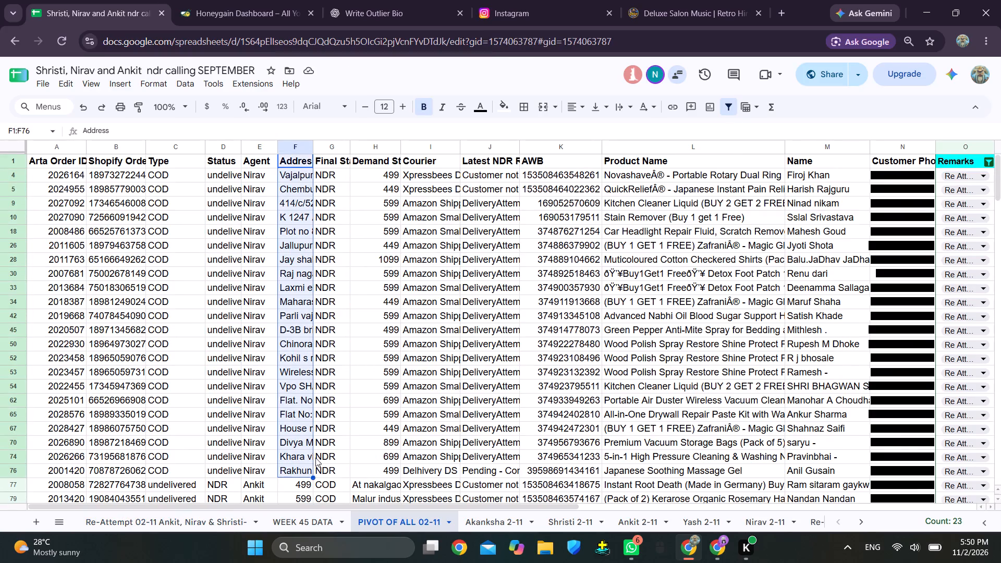
pyautogui.hotkey('ctrl', 'c')
pyautogui.click(203, 523)
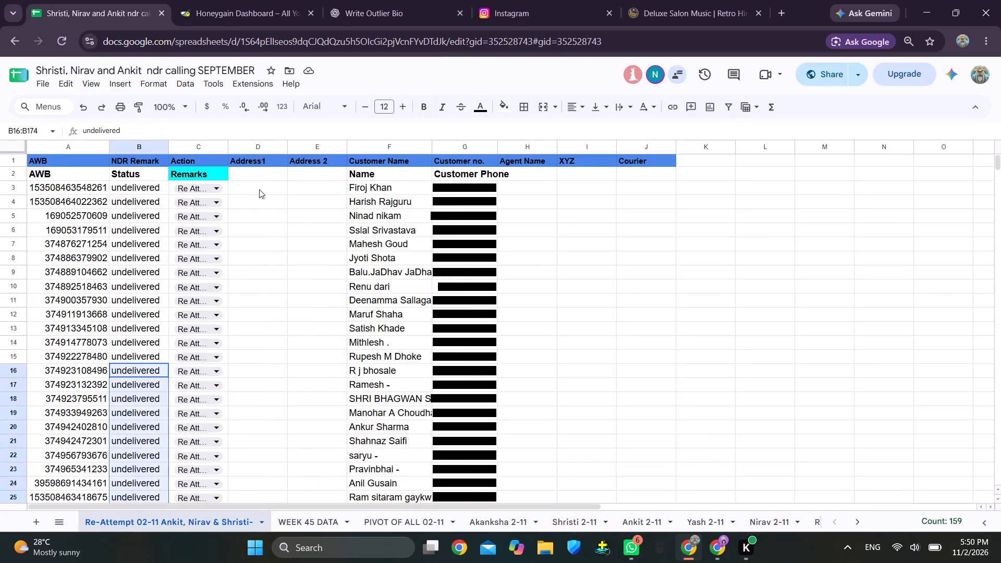
pyautogui.click(258, 173)
pyautogui.hotkey('ctrl', 'v')
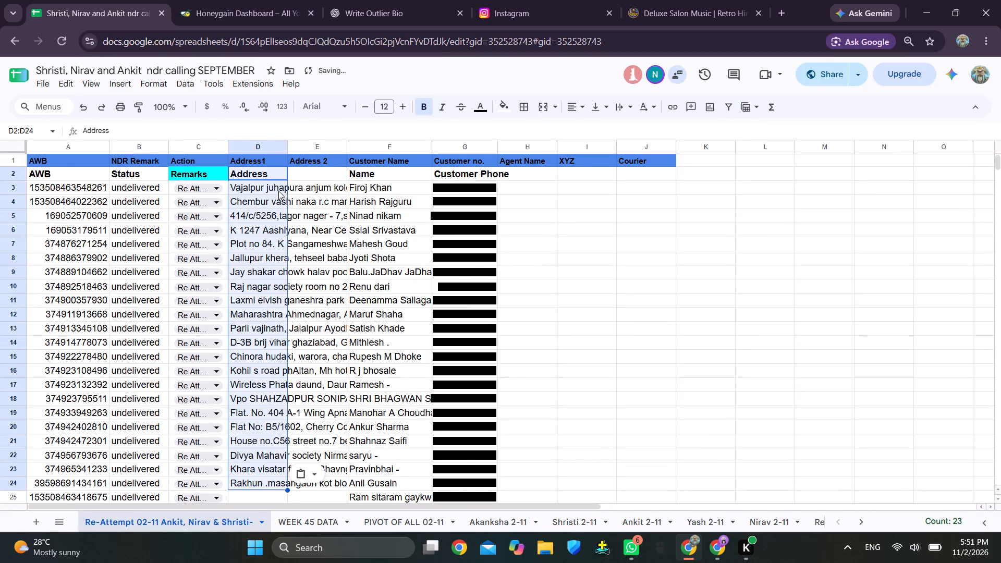
# Copy the remaining filtered addresses, H77:H734, from PIVOT OF ALL 02-11 into the Address1 column of the Re-Attempt 02-11 sheet, starting at D25.
pyautogui.click(392, 521)
pyautogui.scroll(-3, 441, 336)
pyautogui.moveTo(376, 287); pyautogui.dragTo(383, 562)
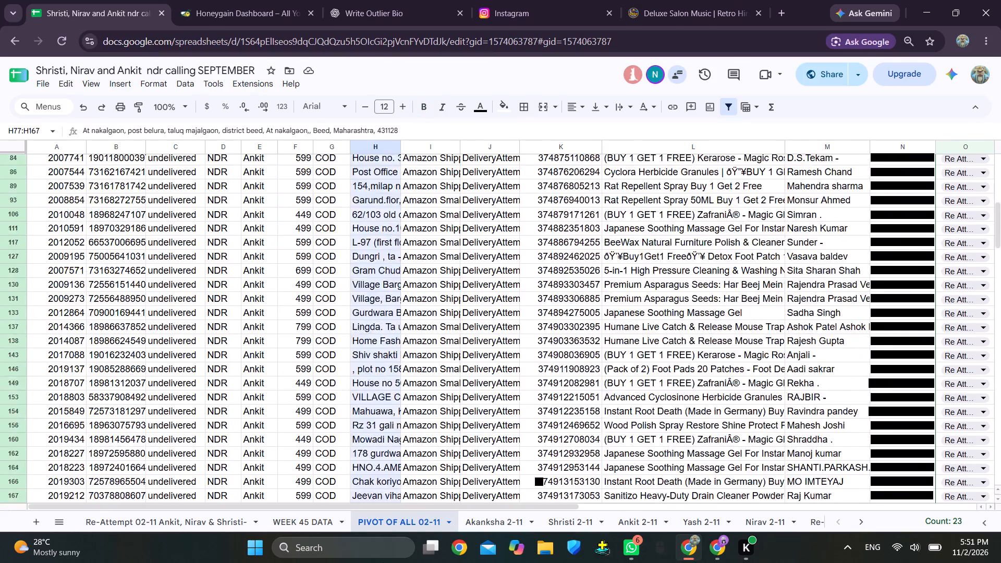
pyautogui.moveTo(383, 562); pyautogui.dragTo(375, 547)
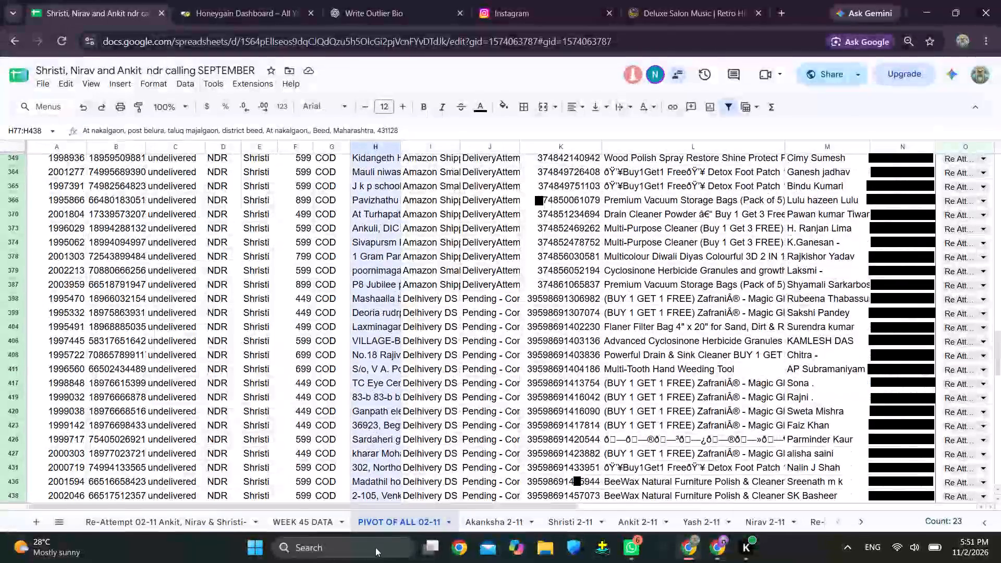
pyautogui.moveTo(375, 547); pyautogui.dragTo(379, 559)
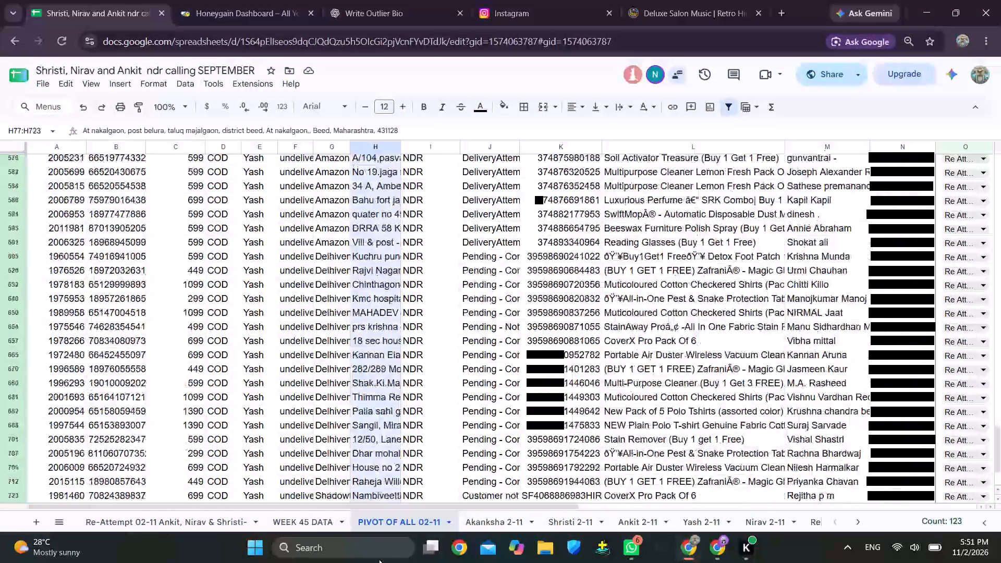
pyautogui.moveTo(379, 559); pyautogui.dragTo(372, 547)
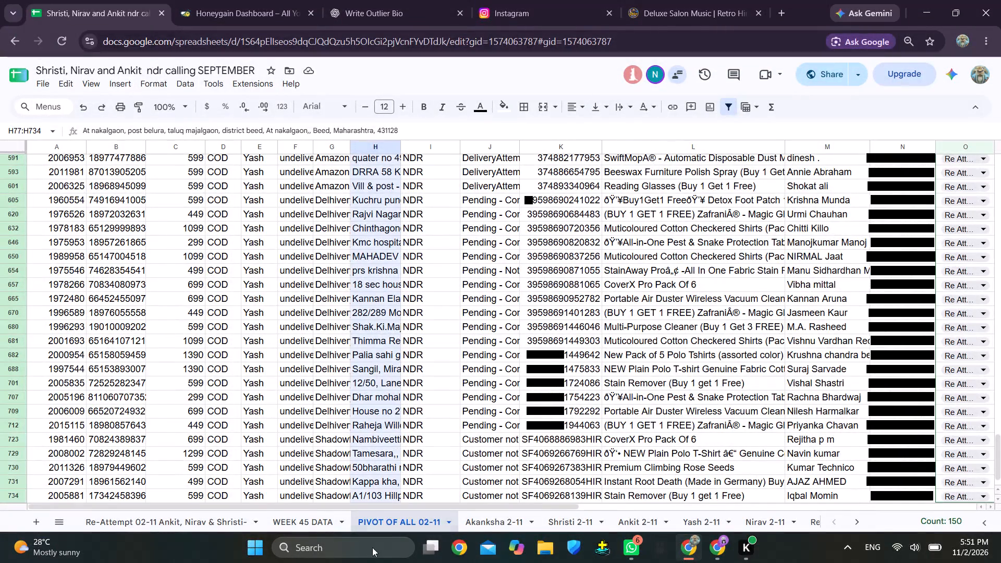
pyautogui.moveTo(372, 547); pyautogui.dragTo(371, 489)
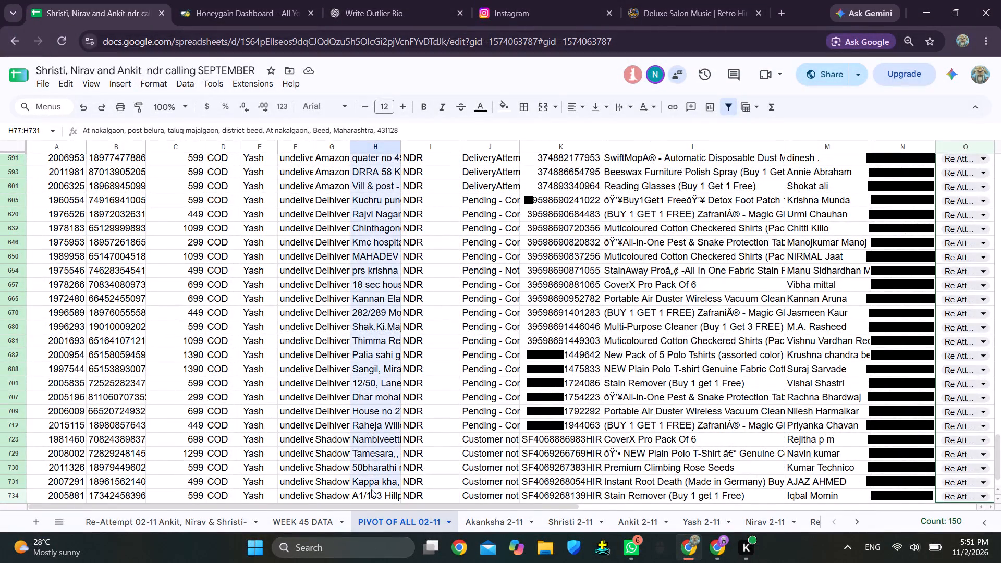
pyautogui.moveTo(371, 489); pyautogui.dragTo(371, 496)
pyautogui.hotkey('ctrl', 'c')
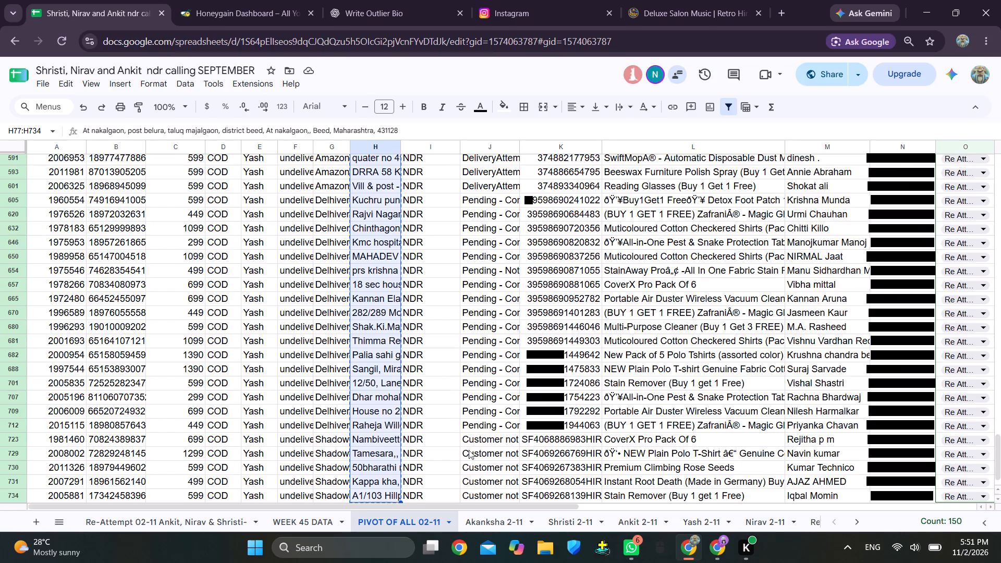
pyautogui.click(206, 527)
pyautogui.scroll(-2, 320, 322)
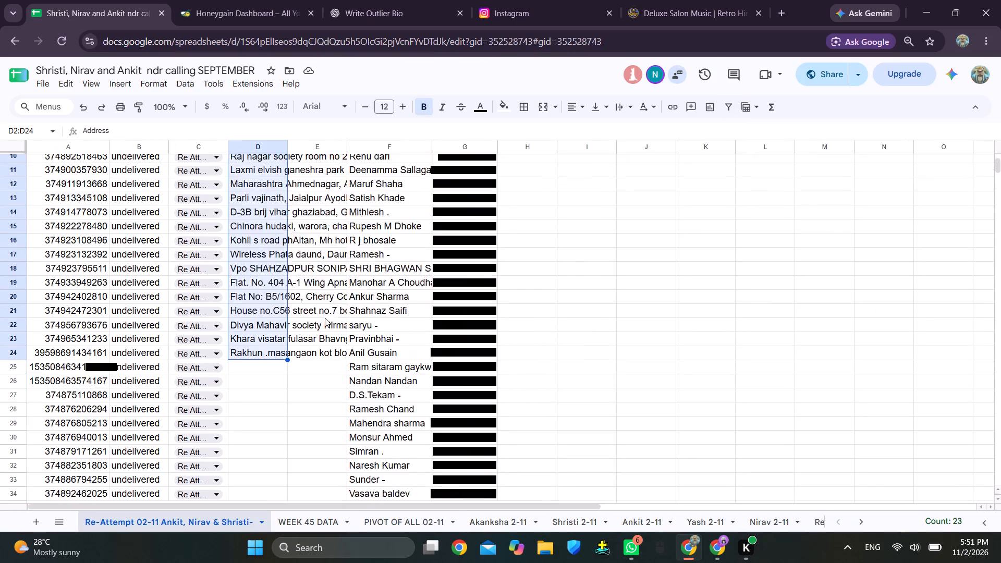
pyautogui.scroll(-1, 325, 318)
pyautogui.click(264, 302)
pyautogui.hotkey('ctrl', 'v')
pyautogui.scroll(-2, 348, 302)
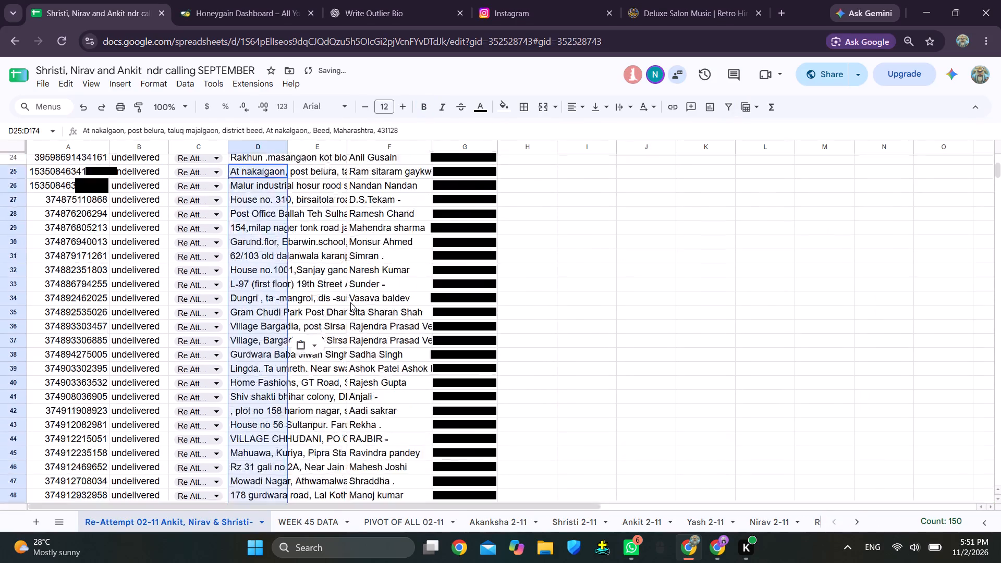
pyautogui.scroll(-20, 350, 302)
pyautogui.scroll(-6, 350, 302)
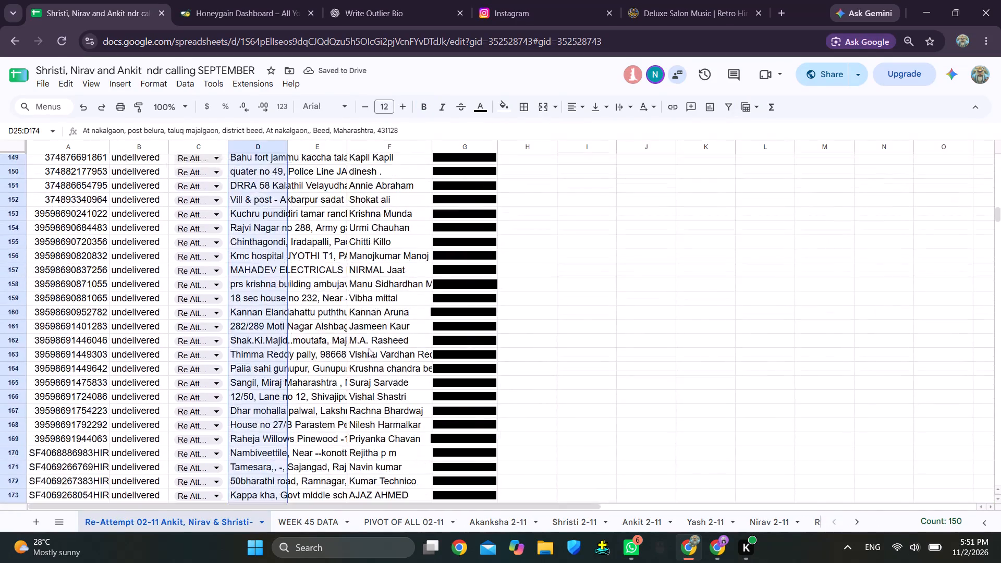
pyautogui.scroll(-3, 369, 348)
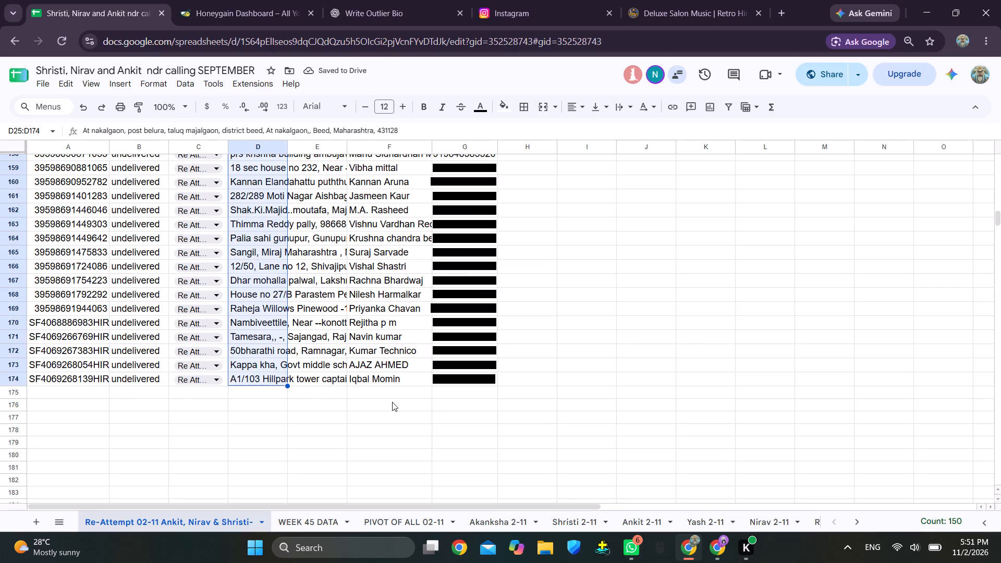
# Copy the filtered Courier column from PIVOT OF ALL 02-11 into the Courier column of the Re-Attempt 02-11 sheet, starting at J2.
pyautogui.click(416, 528)
pyautogui.scroll(-1, 358, 418)
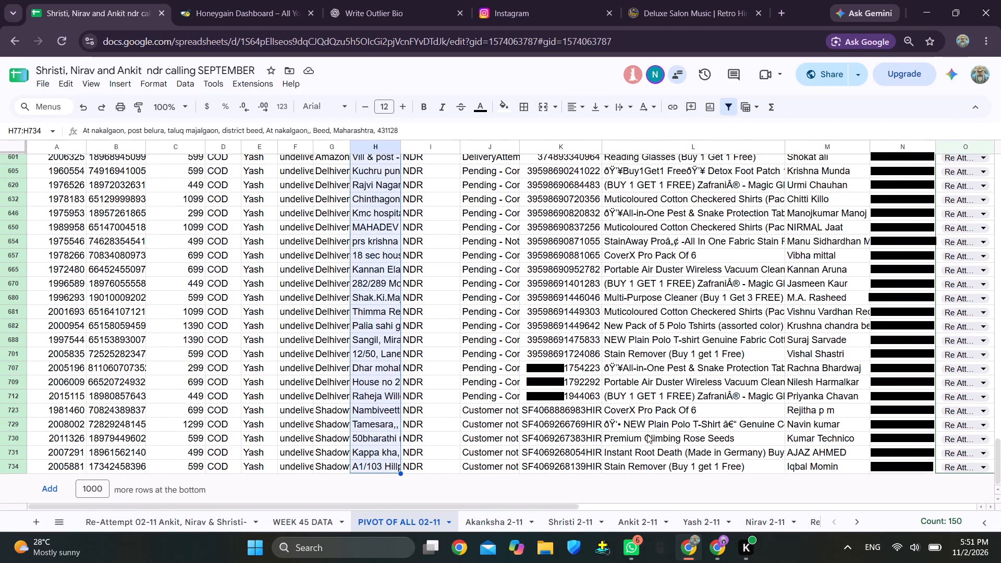
pyautogui.scroll(1, 467, 403)
pyautogui.scroll(5, 425, 383)
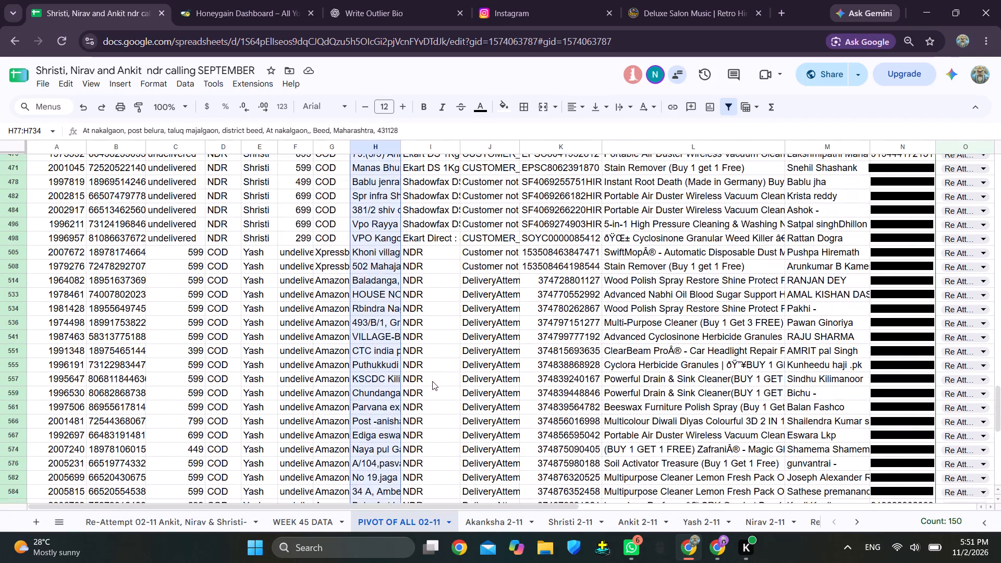
pyautogui.scroll(1, 459, 363)
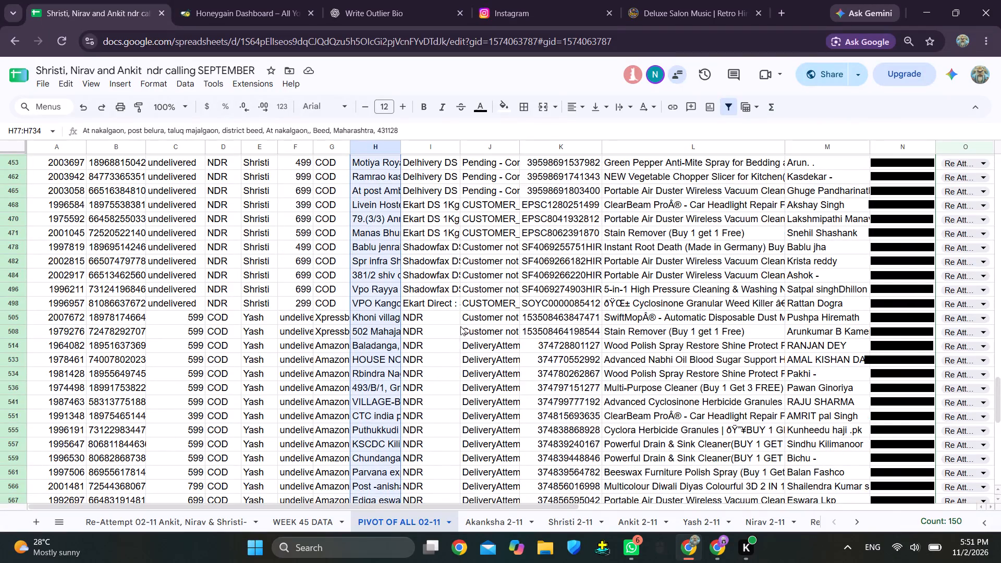
pyautogui.scroll(8, 443, 274)
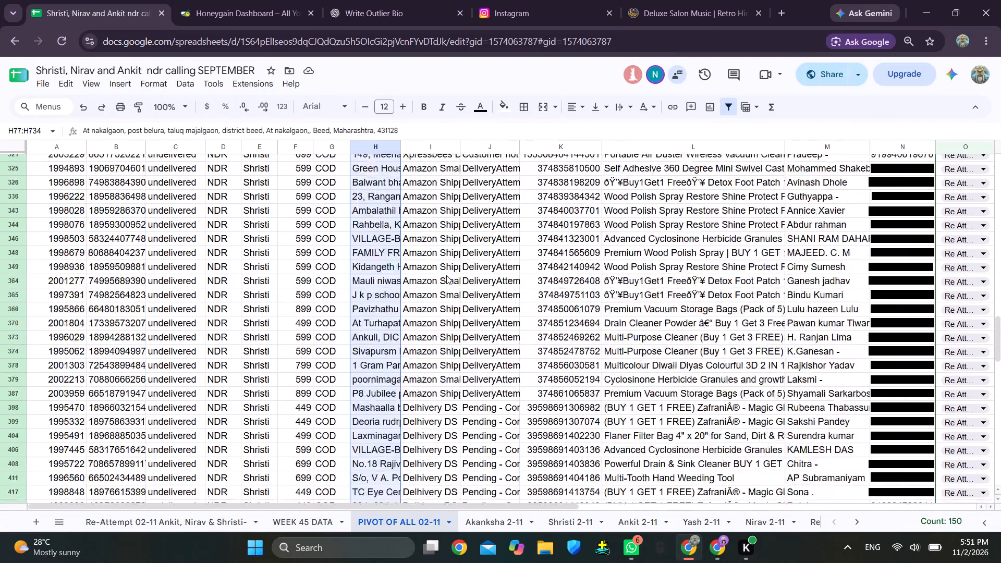
pyautogui.scroll(13, 446, 275)
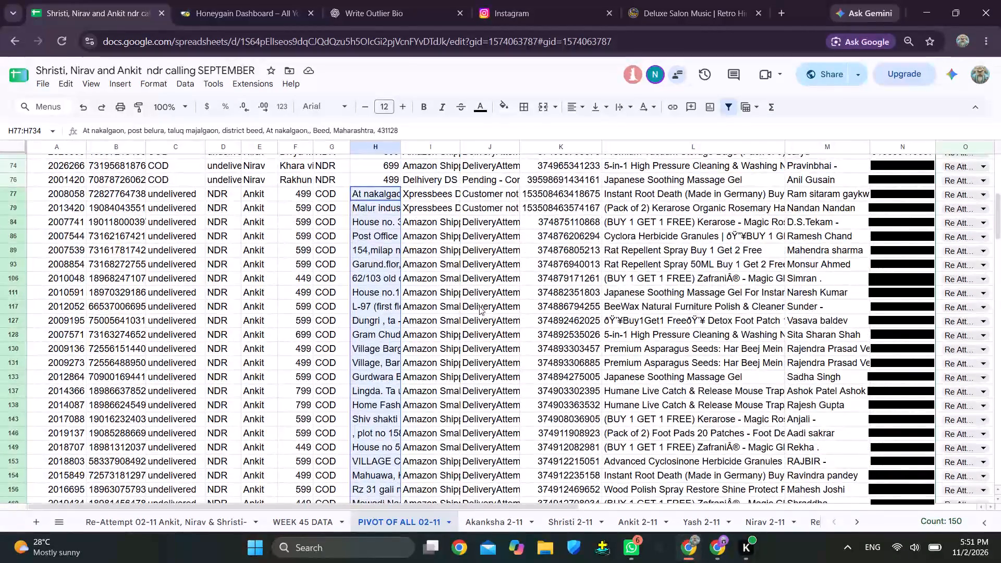
pyautogui.scroll(2, 492, 306)
pyautogui.scroll(-1, 528, 308)
pyautogui.scroll(17, 543, 308)
pyautogui.scroll(-1, 597, 280)
pyautogui.scroll(1, 597, 280)
pyautogui.scroll(-1, 590, 272)
pyautogui.scroll(1, 589, 272)
pyautogui.scroll(-1, 589, 272)
pyautogui.scroll(10, 589, 272)
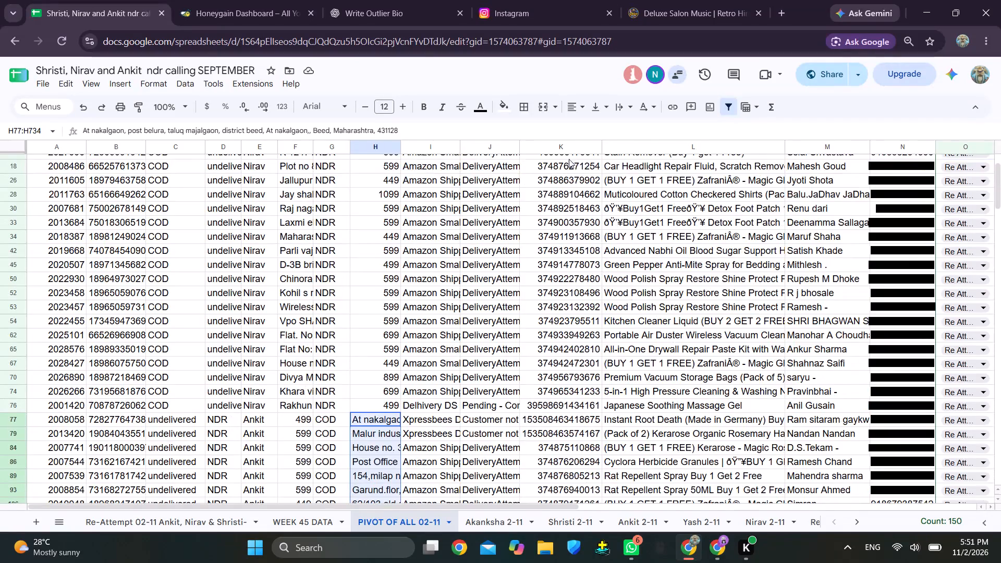
pyautogui.click(428, 151)
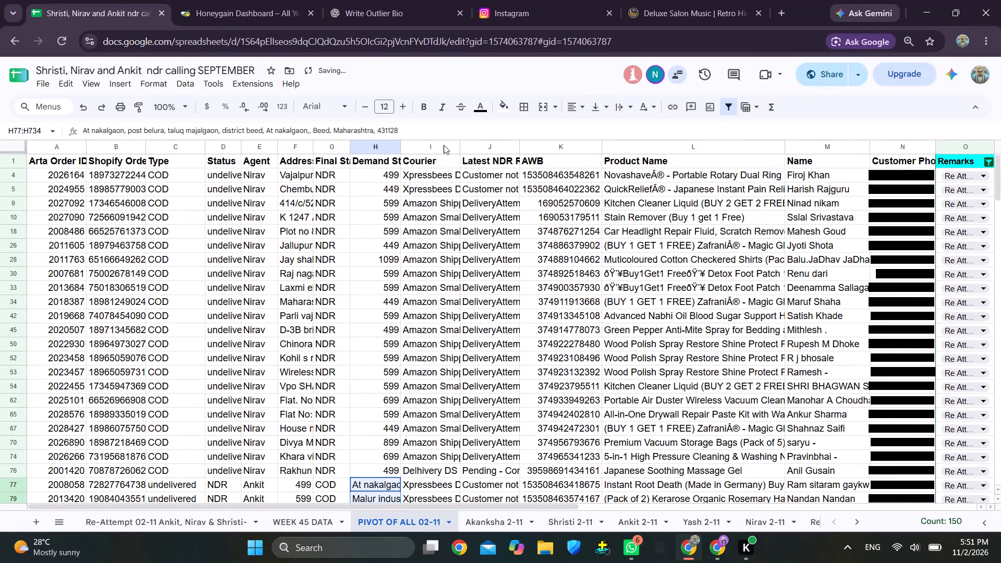
pyautogui.click(433, 144)
pyautogui.hotkey('ctrl', 'c')
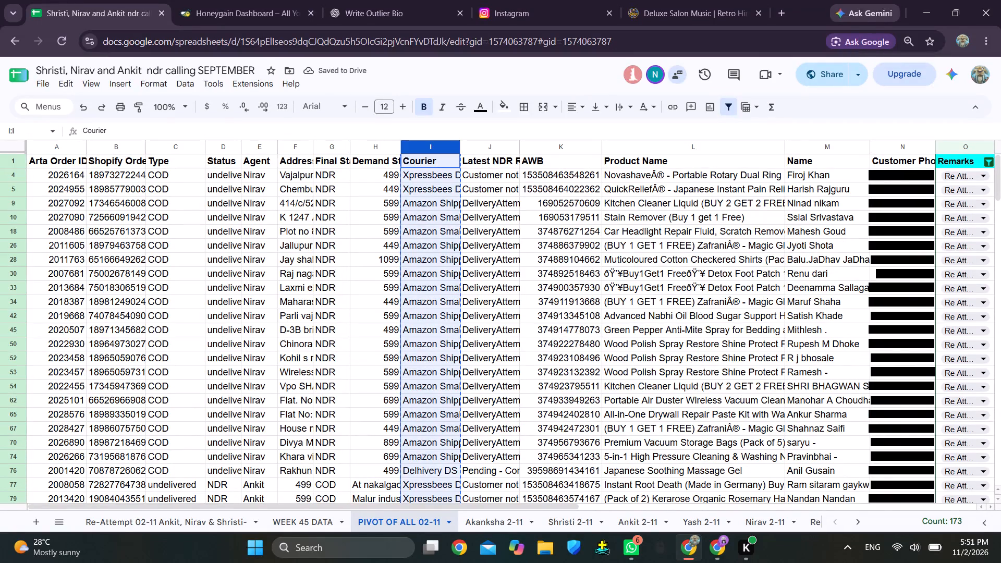
pyautogui.click(227, 522)
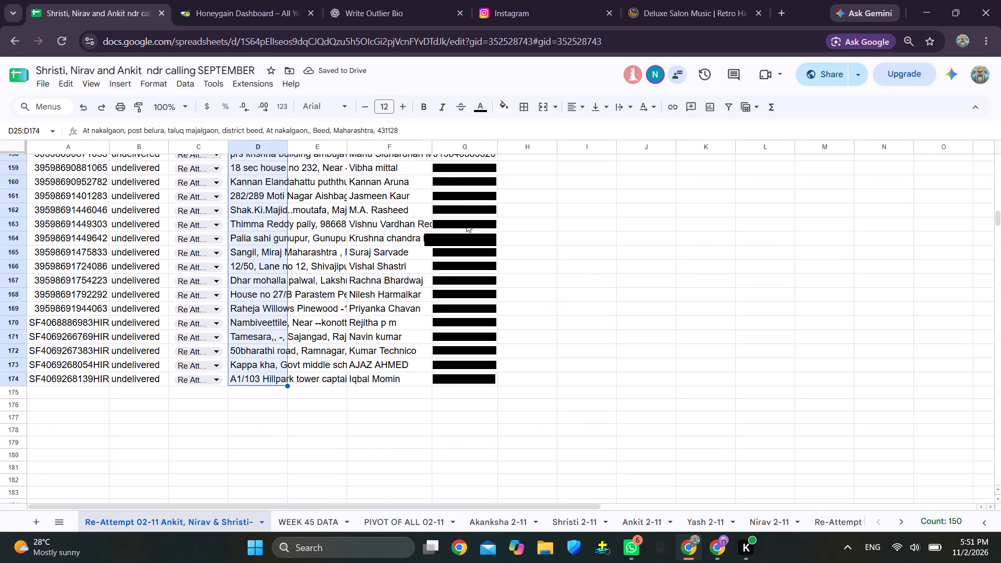
pyautogui.scroll(13, 666, 258)
pyautogui.scroll(-1, 598, 176)
pyautogui.scroll(18, 598, 176)
pyautogui.scroll(-2, 602, 167)
pyautogui.scroll(1, 599, 166)
pyautogui.scroll(-1, 599, 166)
pyautogui.scroll(3, 599, 166)
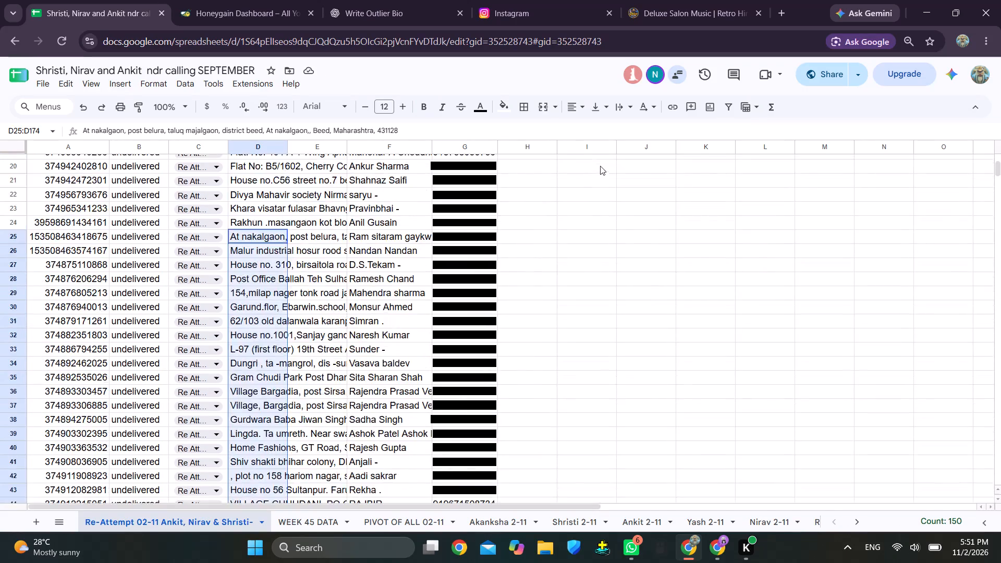
pyautogui.scroll(14, 600, 166)
pyautogui.click(651, 172)
pyautogui.hotkey('ctrl', 'v')
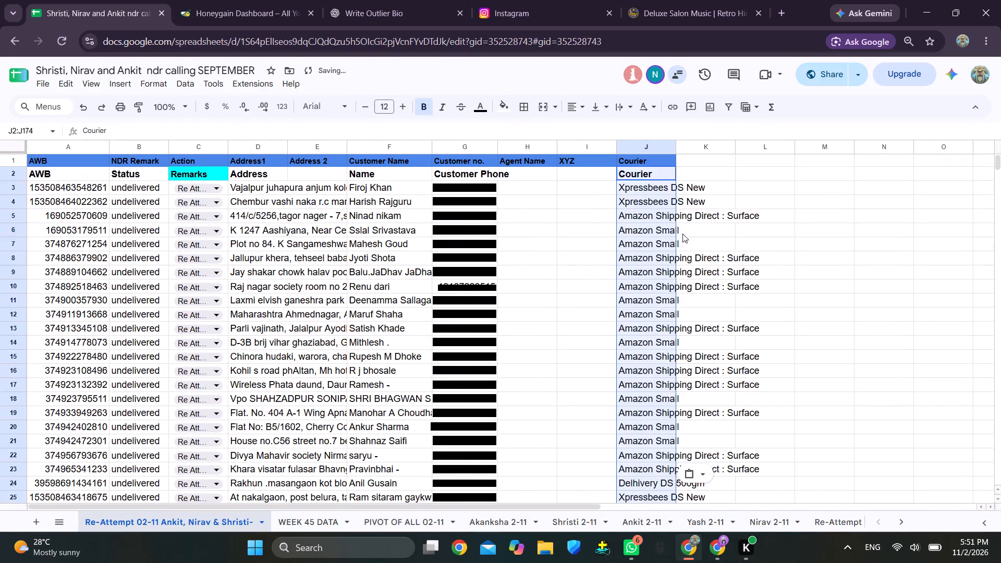
# Check the entries in the Courier column of the Re-Attempt 02-11 sheet down to the last data row.
pyautogui.scroll(-6, 703, 219)
pyautogui.scroll(-6, 730, 358)
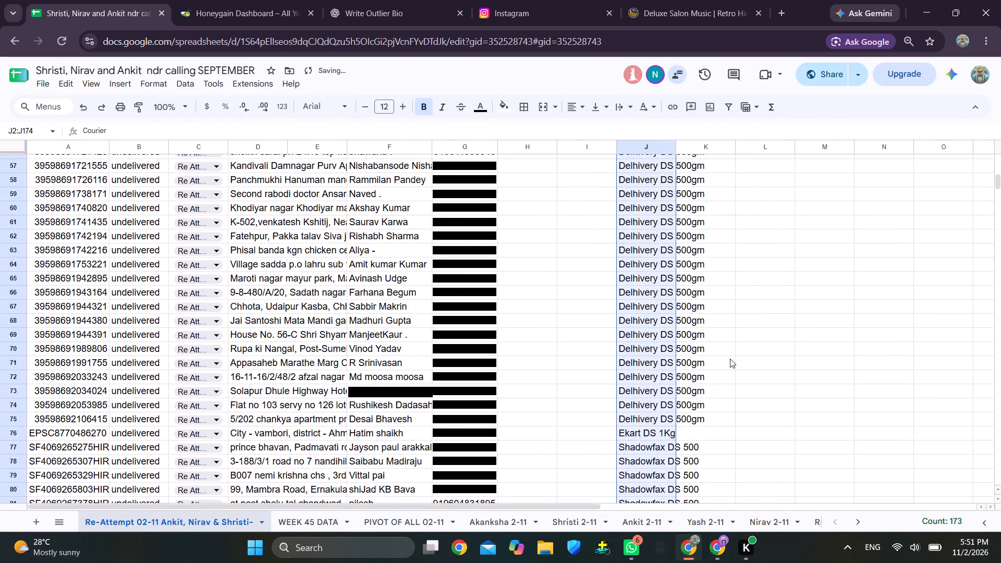
pyautogui.scroll(-12, 728, 363)
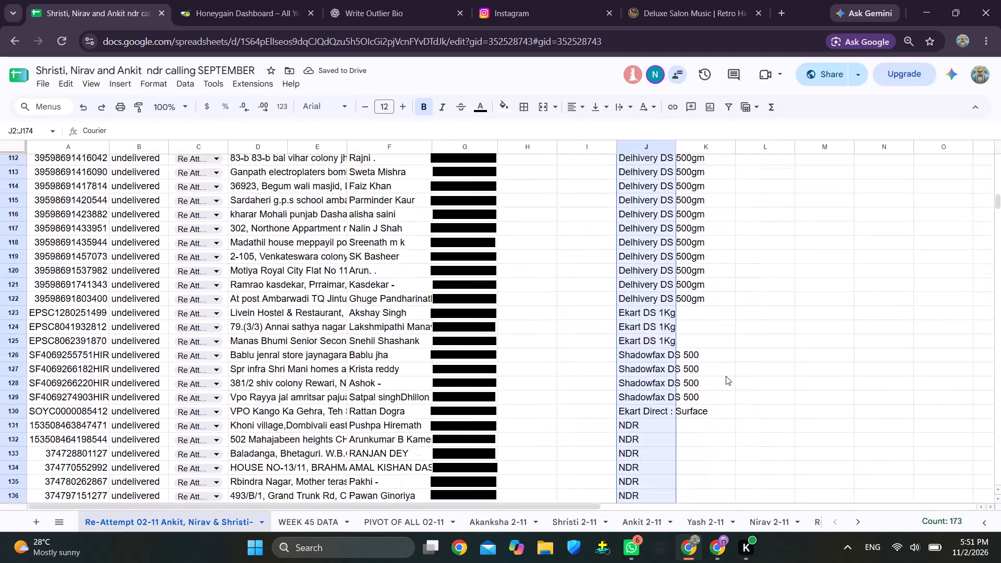
pyautogui.scroll(-10, 726, 376)
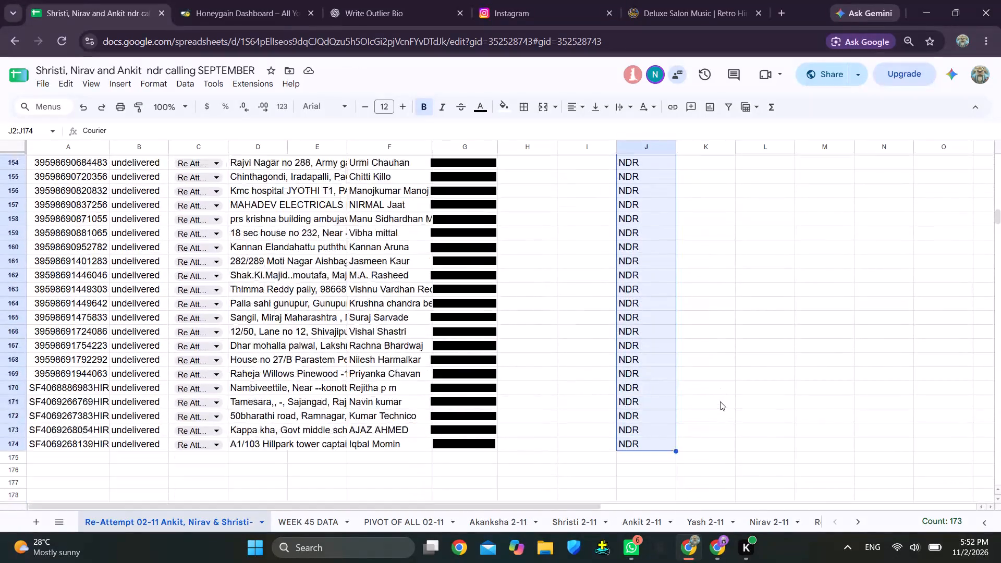
pyautogui.scroll(-2, 720, 401)
# Copy the filtered courier names for Yash's rows, G505:G734, from PIVOT OF ALL 02-11 into the Re-Attempt 02-11 Courier column, starting at J131.
pyautogui.click(404, 522)
pyautogui.scroll(-5, 455, 287)
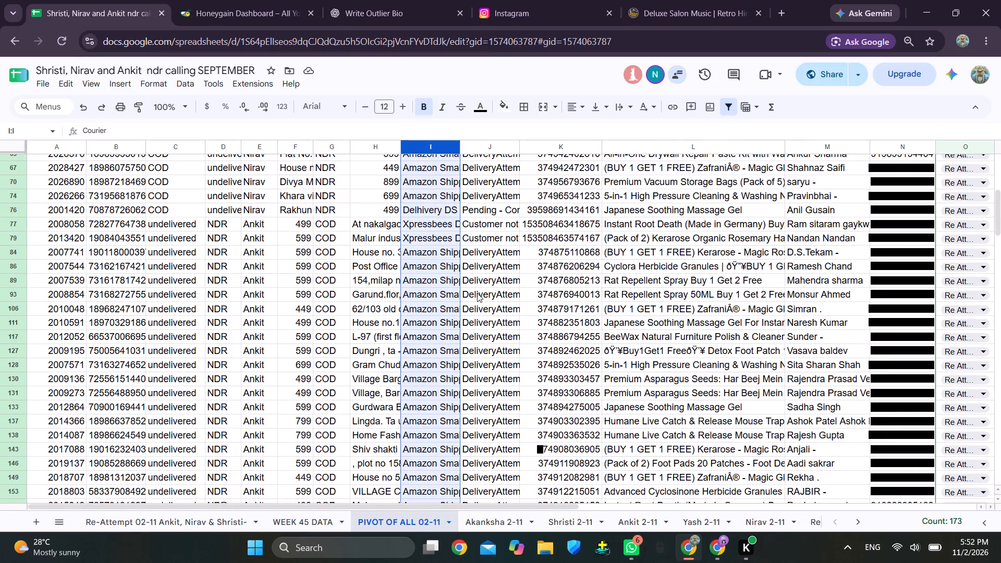
pyautogui.scroll(-4, 451, 343)
pyautogui.scroll(-13, 405, 351)
pyautogui.scroll(-2, 475, 354)
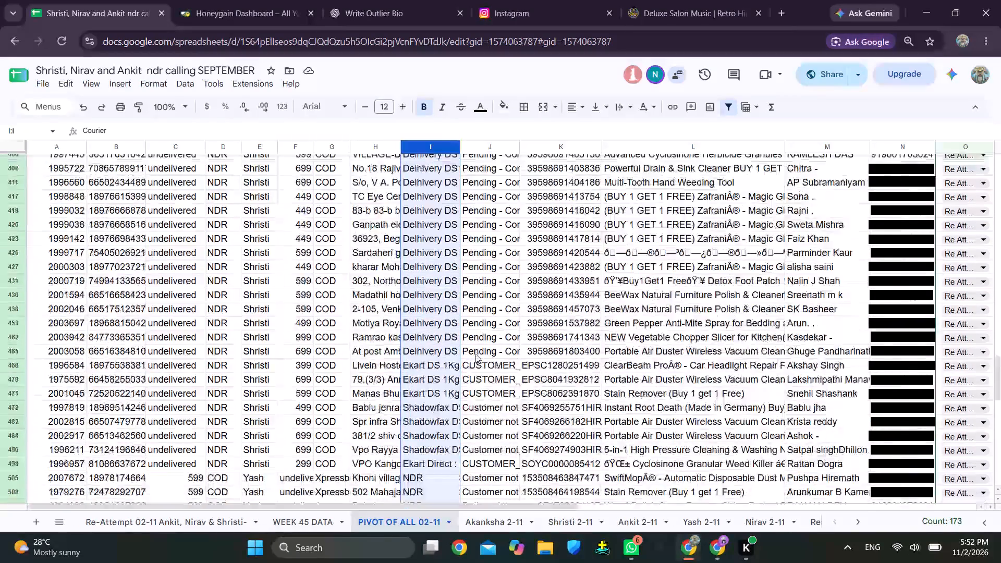
pyautogui.scroll(-2, 475, 354)
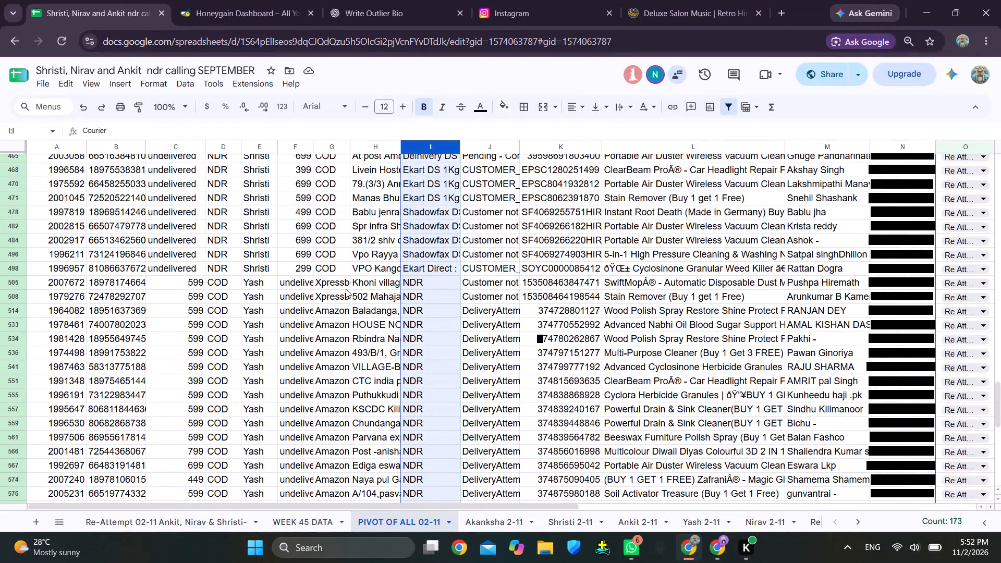
pyautogui.moveTo(336, 281); pyautogui.dragTo(335, 562)
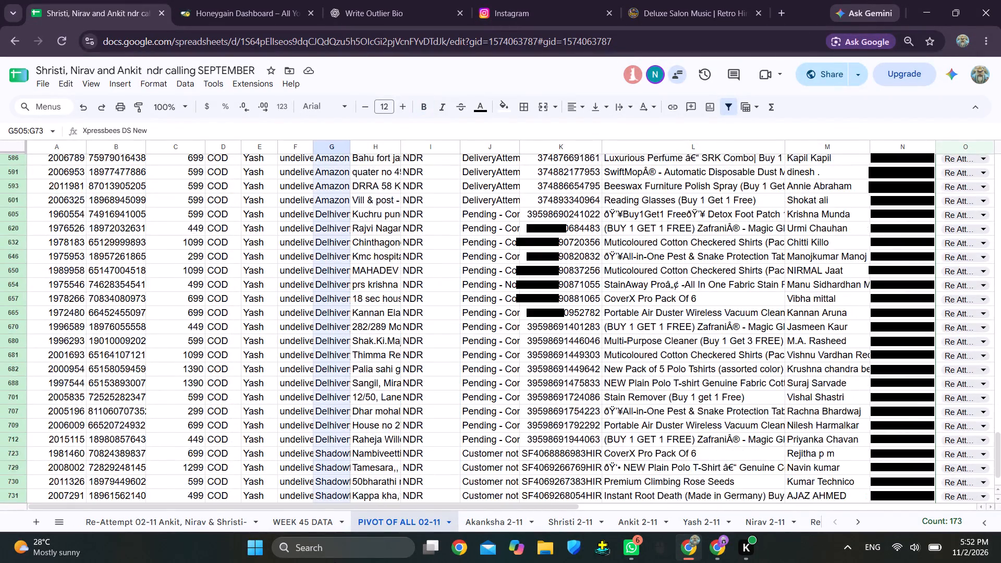
pyautogui.moveTo(335, 562); pyautogui.dragTo(338, 495)
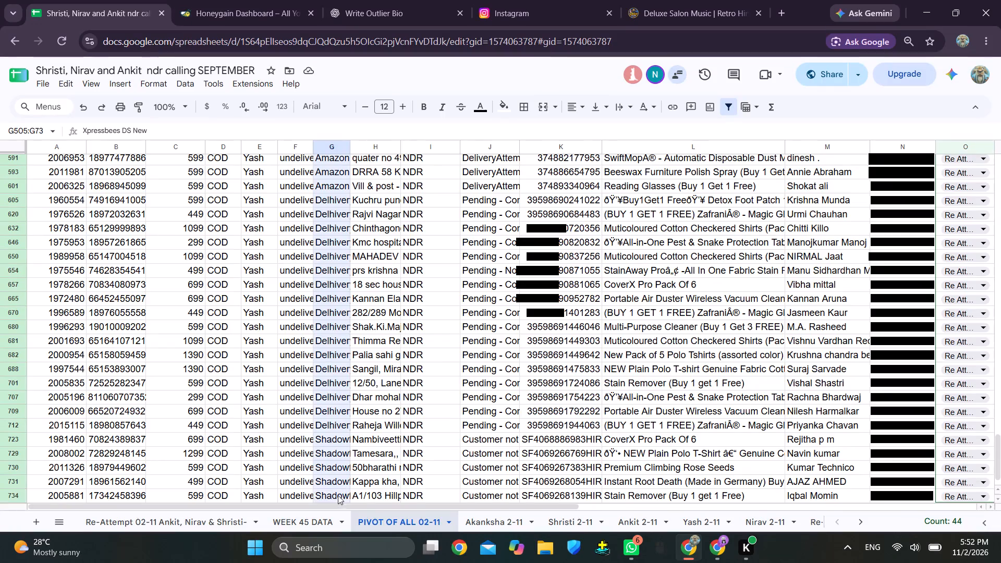
pyautogui.moveTo(338, 495); pyautogui.dragTo(337, 497)
pyautogui.hotkey('ctrl', 'c')
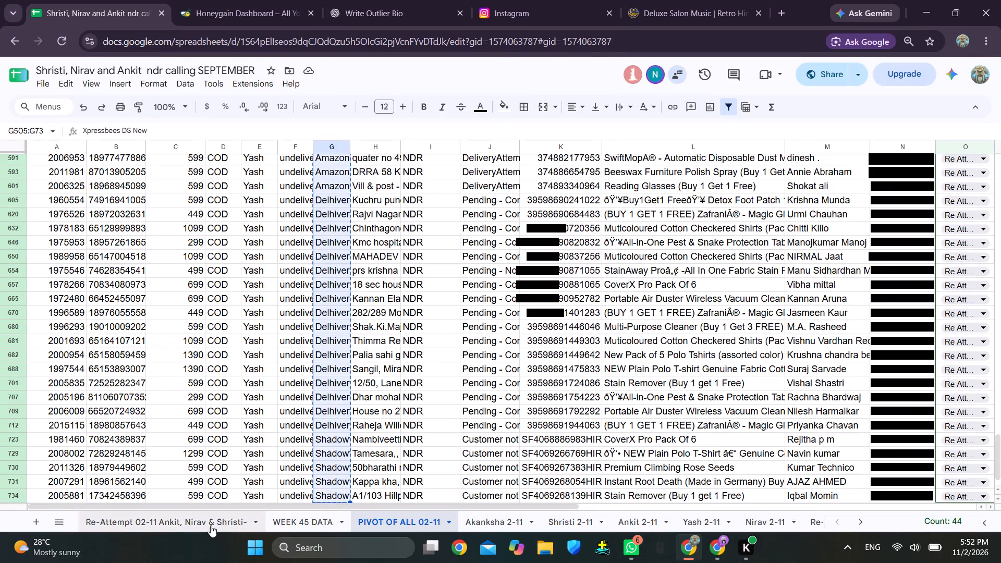
pyautogui.click(191, 522)
pyautogui.scroll(12, 737, 221)
pyautogui.scroll(-2, 729, 242)
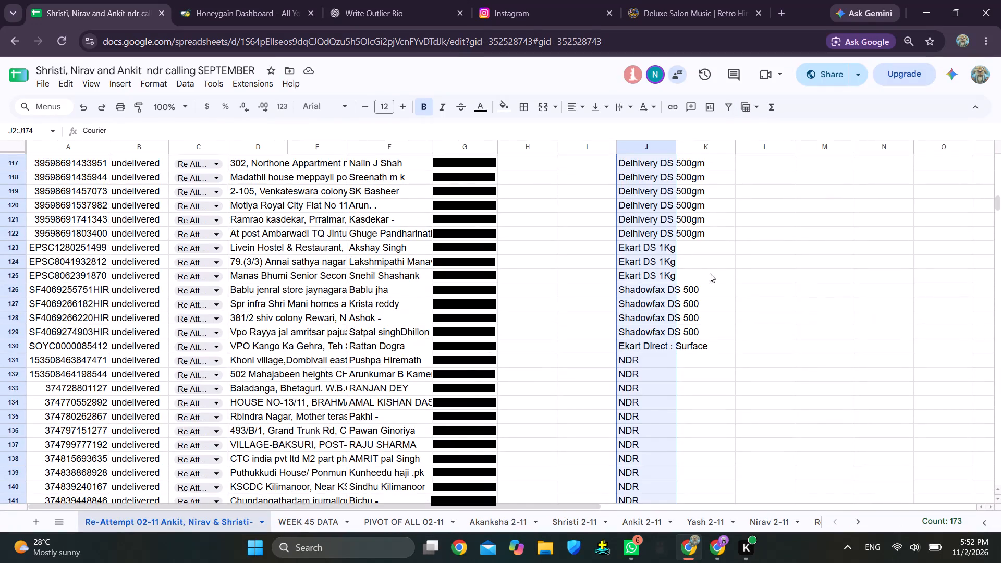
pyautogui.click(643, 297)
pyautogui.hotkey('ctrl', 'v')
pyautogui.scroll(-6, 743, 297)
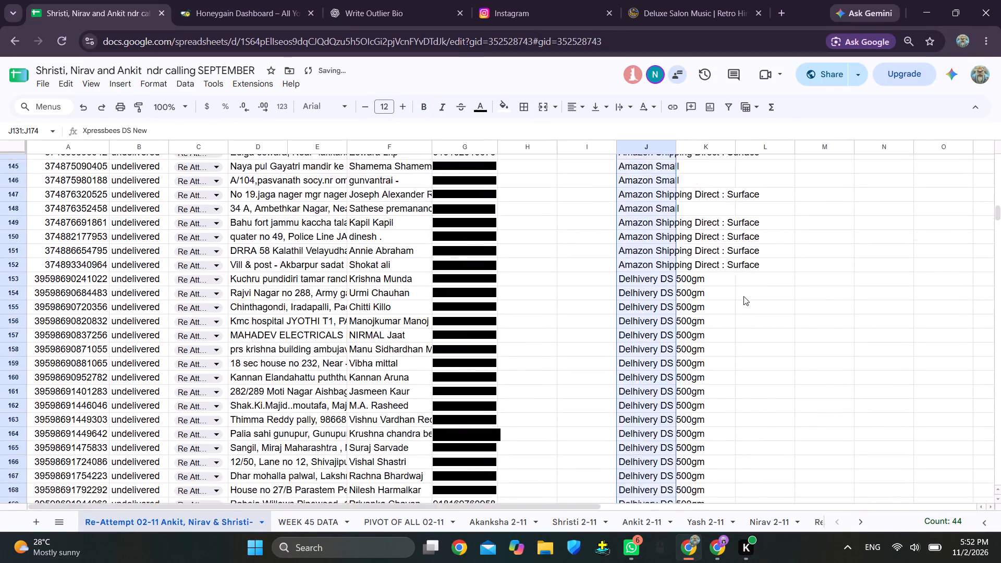
pyautogui.scroll(-1, 743, 296)
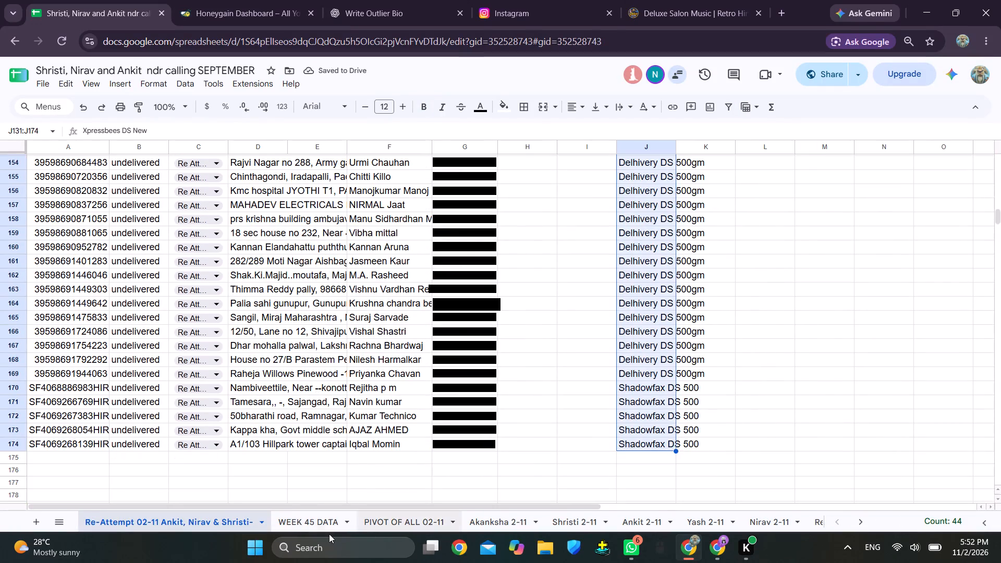
# Copy the filtered Agent column E from PIVOT OF ALL 02-11 into the Agent Name column of the Re-Attempt 02-11 sheet, starting at H2.
pyautogui.click(407, 527)
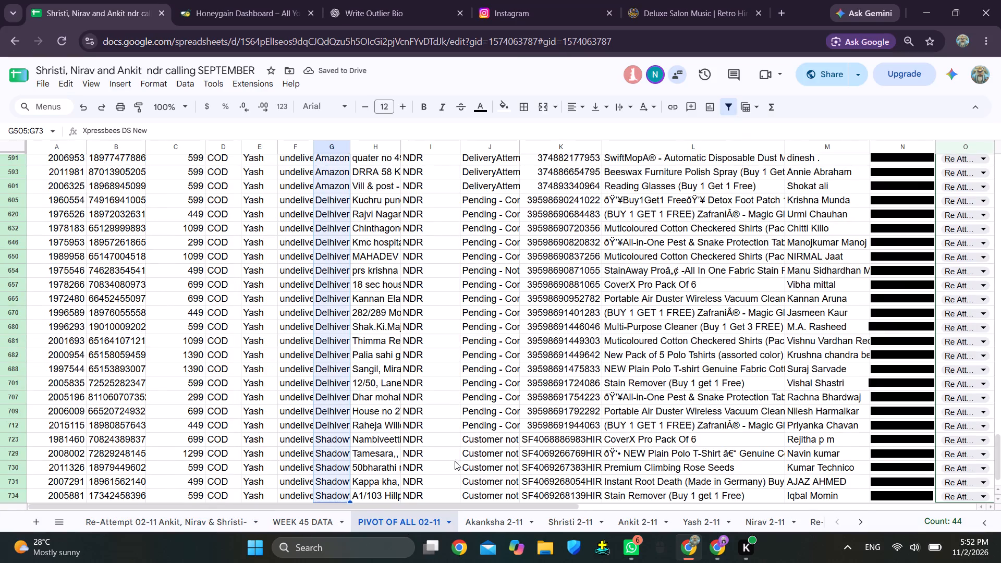
pyautogui.scroll(-1, 480, 461)
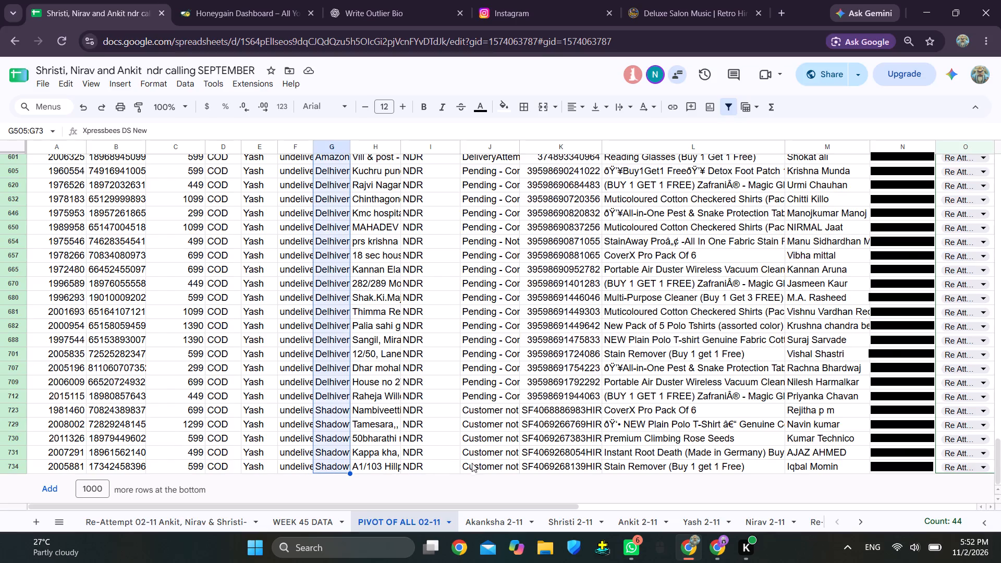
pyautogui.click(254, 149)
pyautogui.hotkey('ctrl', 'c')
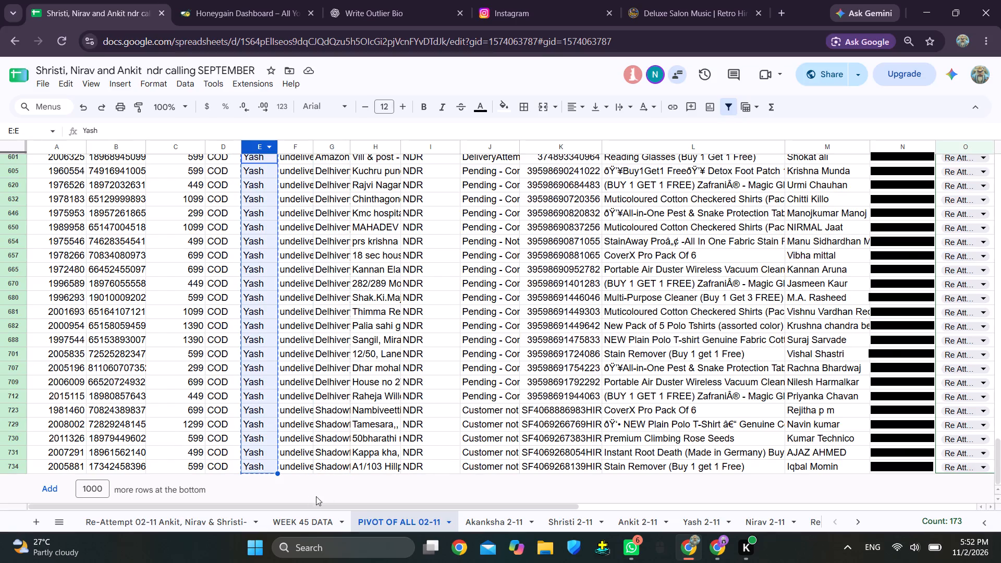
pyautogui.click(225, 522)
pyautogui.scroll(10, 642, 184)
pyautogui.scroll(-1, 595, 185)
pyautogui.scroll(2, 595, 185)
pyautogui.scroll(-1, 595, 185)
pyautogui.scroll(2, 590, 179)
pyautogui.scroll(-1, 590, 179)
pyautogui.scroll(1, 590, 179)
pyautogui.scroll(-1, 590, 179)
pyautogui.scroll(6, 590, 179)
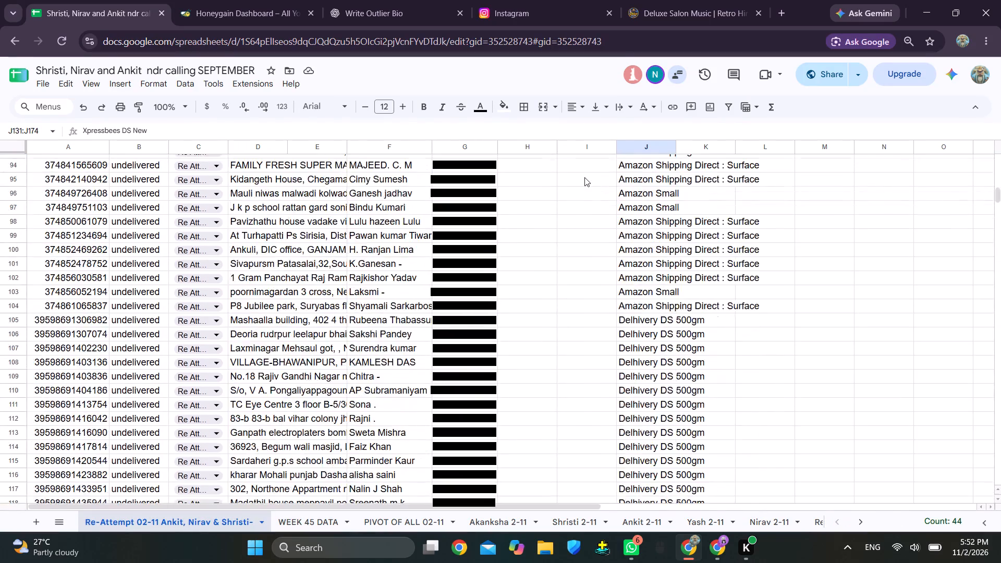
pyautogui.scroll(15, 584, 177)
pyautogui.scroll(-1, 565, 180)
pyautogui.scroll(10, 565, 180)
pyautogui.click(537, 176)
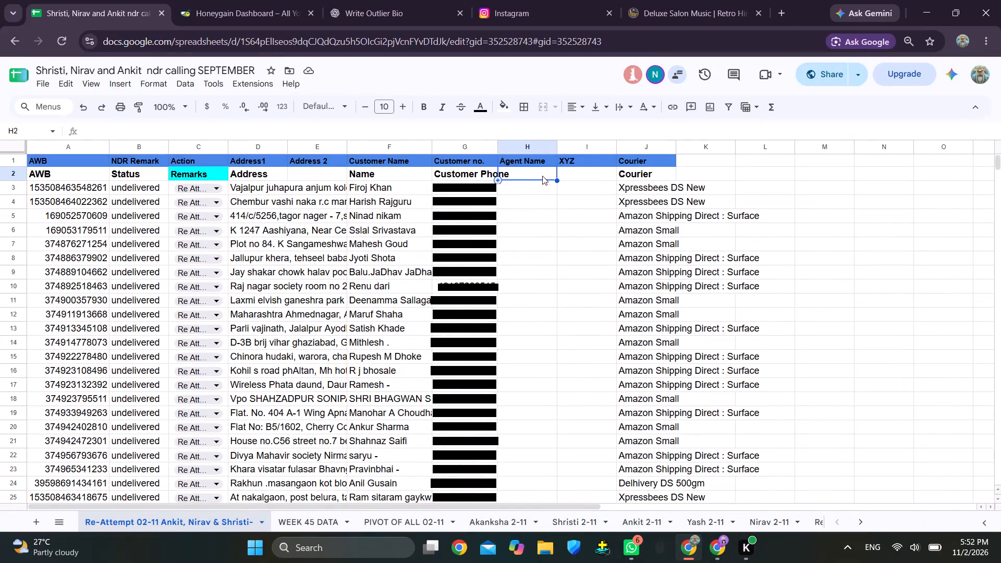
pyautogui.hotkey('ctrl', 'v')
# Check the entries in the Agent Name column of the Re-Attempt 02-11 sheet down to the last data rows.
pyautogui.scroll(-6, 582, 227)
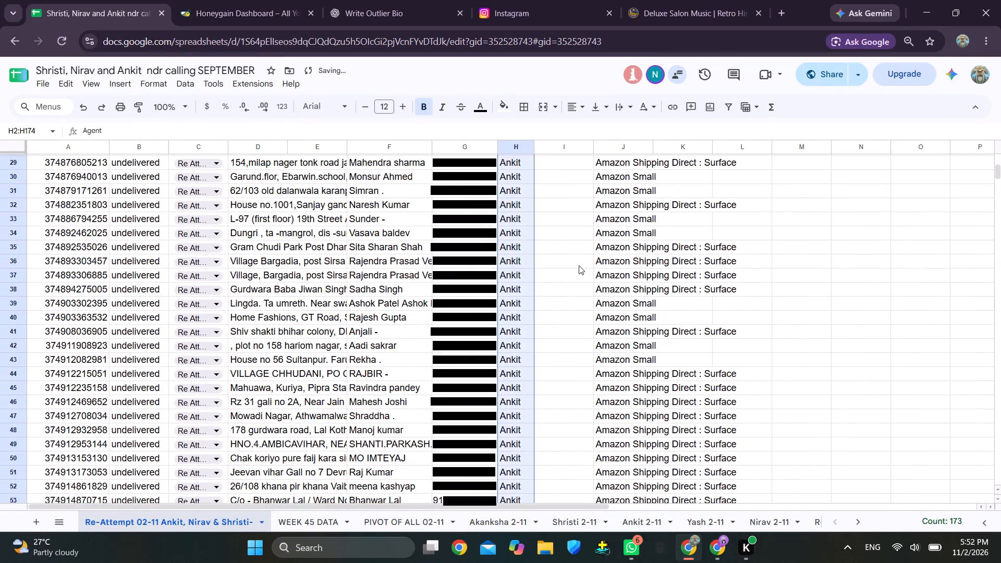
pyautogui.scroll(-17, 572, 267)
pyautogui.scroll(-8, 580, 299)
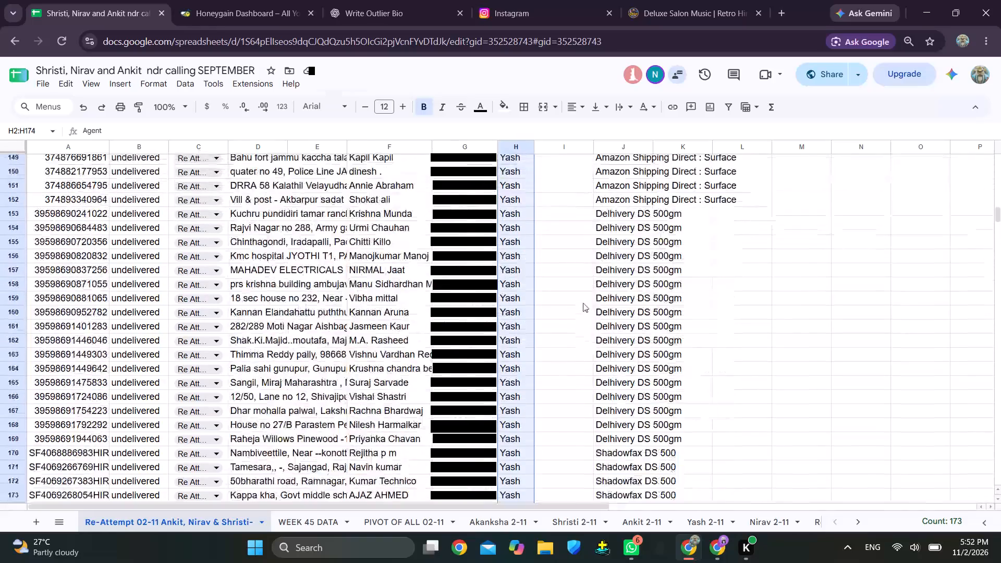
pyautogui.scroll(-3, 583, 303)
pyautogui.scroll(1, 577, 281)
pyautogui.scroll(-1, 578, 281)
pyautogui.scroll(19, 579, 281)
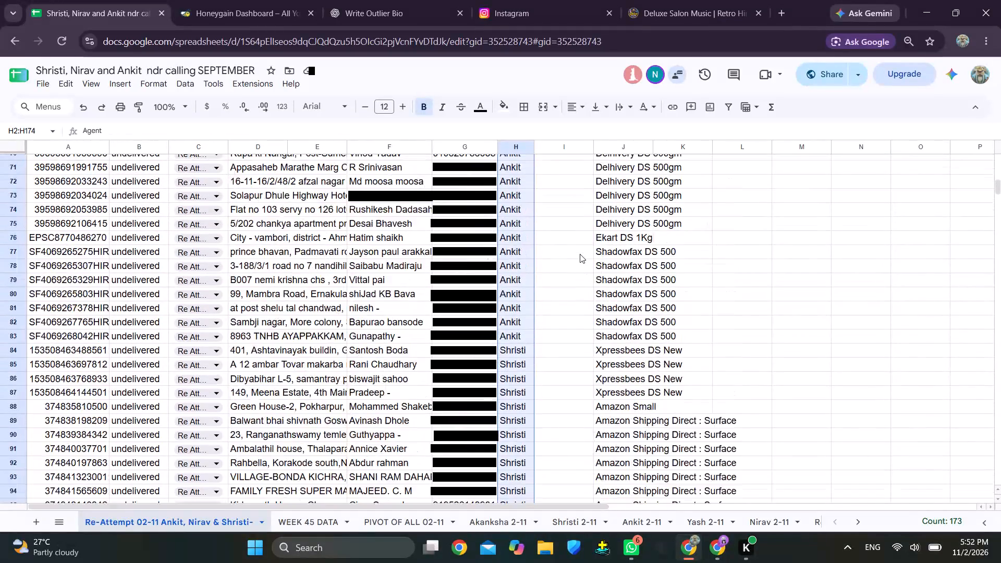
pyautogui.scroll(2, 580, 254)
pyautogui.scroll(-1, 580, 254)
pyautogui.scroll(20, 580, 254)
pyautogui.scroll(5, 580, 254)
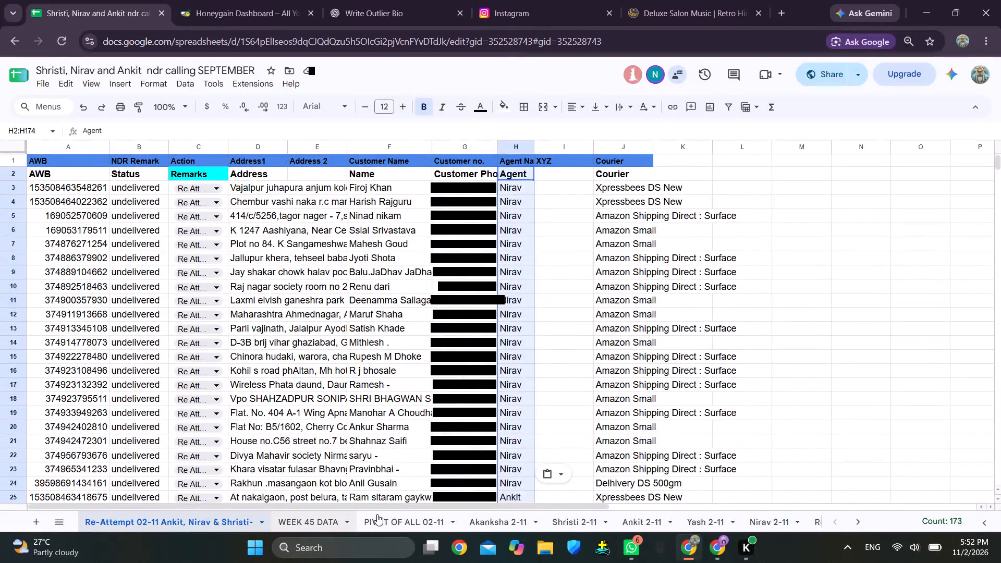
# Copy the "cx want after 5 November" remark from P282 of PIVOT OF ALL 02-11 into the XYZ column of the Re-Attempt 02-11 sheet, at I76.
pyautogui.click(377, 515)
pyautogui.scroll(10, 851, 291)
pyautogui.scroll(10, 859, 238)
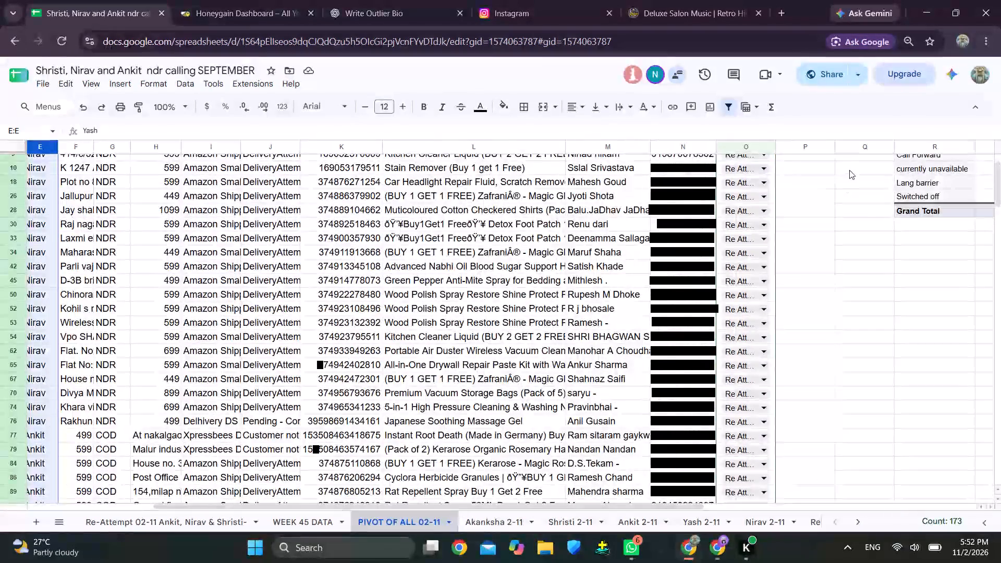
pyautogui.scroll(-12, 850, 181)
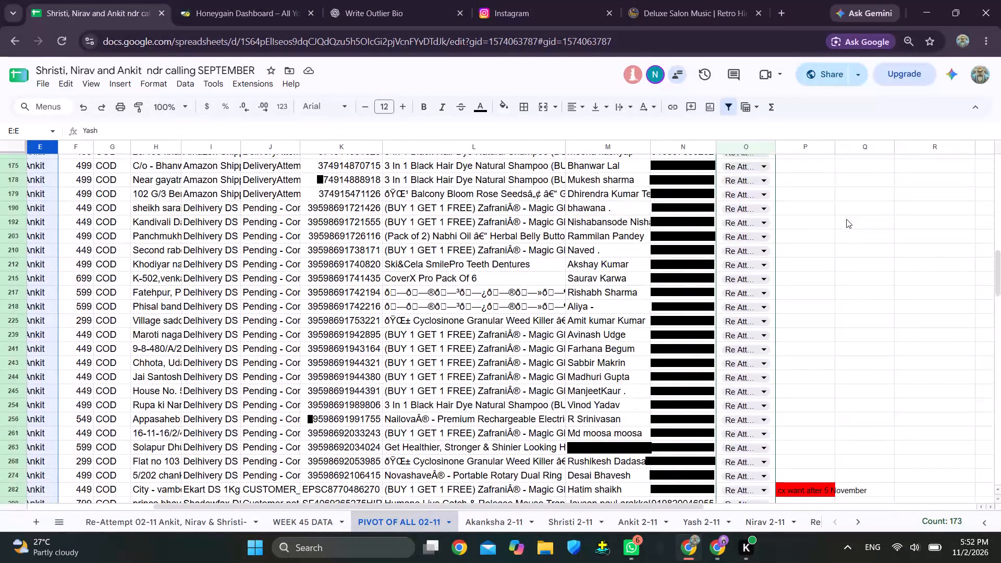
pyautogui.scroll(-4, 846, 225)
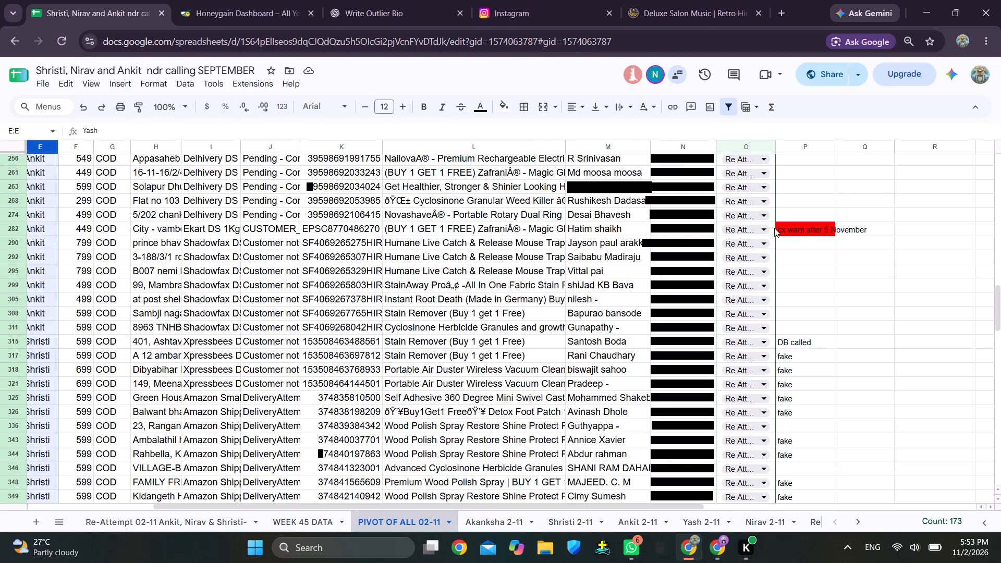
pyautogui.click(800, 231)
pyautogui.hotkey('ctrl', 'c')
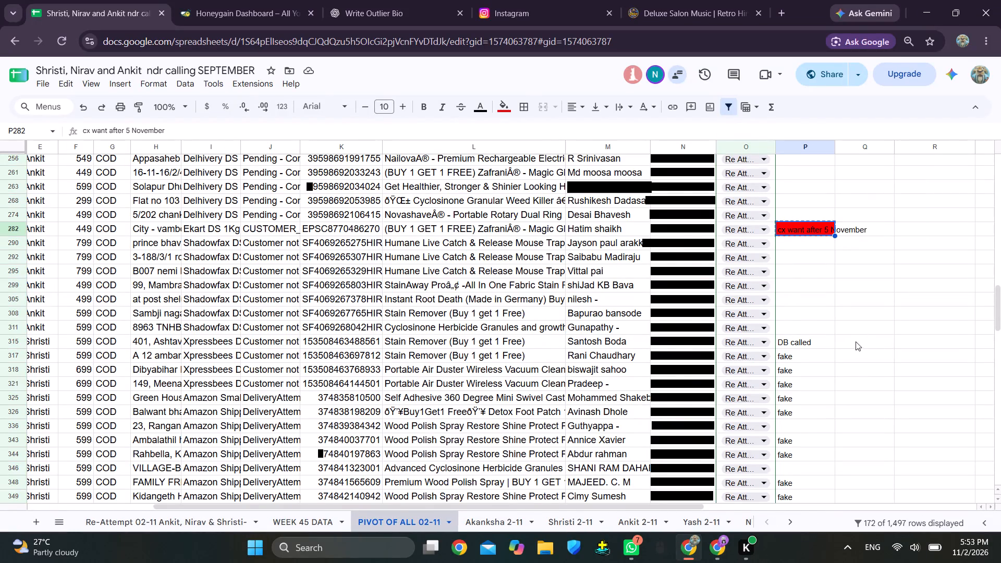
pyautogui.scroll(-13, 856, 342)
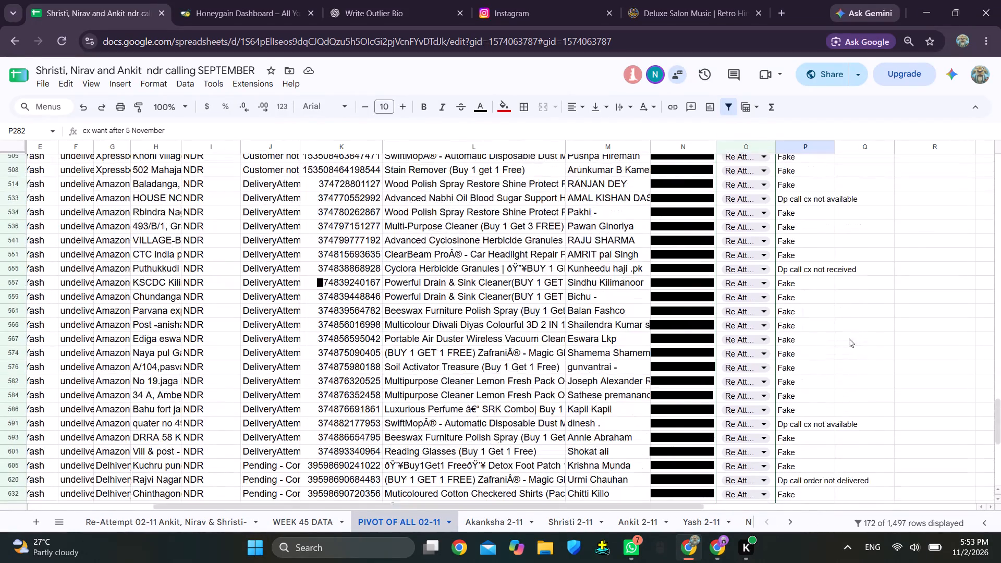
pyautogui.scroll(-5, 849, 338)
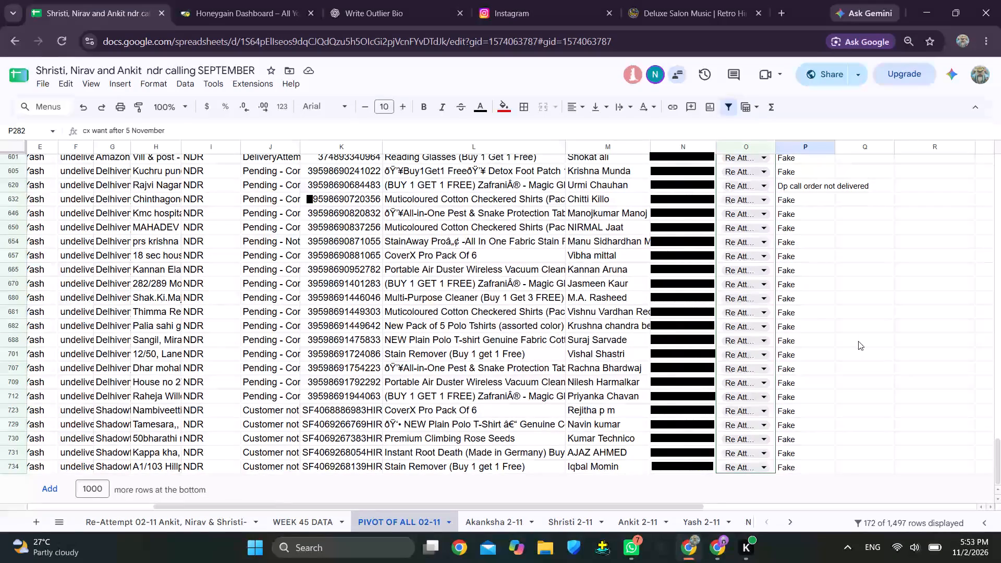
pyautogui.scroll(8, 858, 341)
pyautogui.scroll(-1, 859, 341)
pyautogui.scroll(20, 859, 341)
pyautogui.scroll(6, 859, 341)
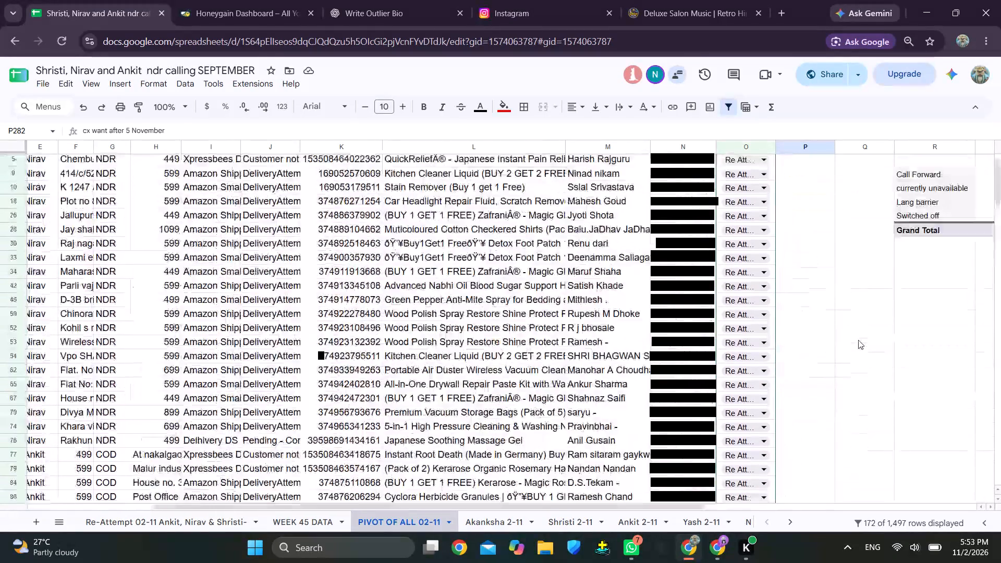
pyautogui.scroll(7, 858, 340)
pyautogui.scroll(-15, 858, 342)
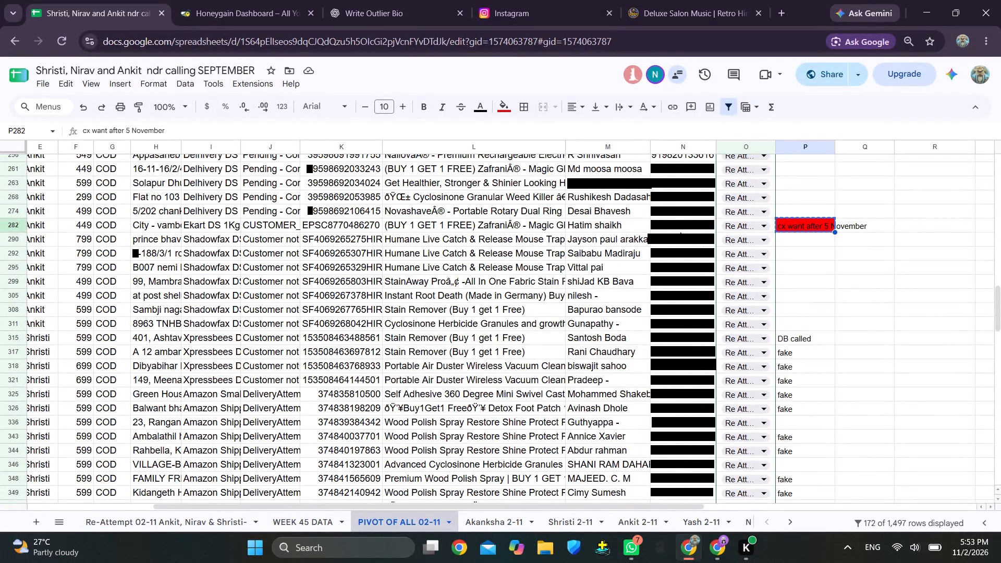
pyautogui.click(192, 520)
pyautogui.scroll(-2, 660, 321)
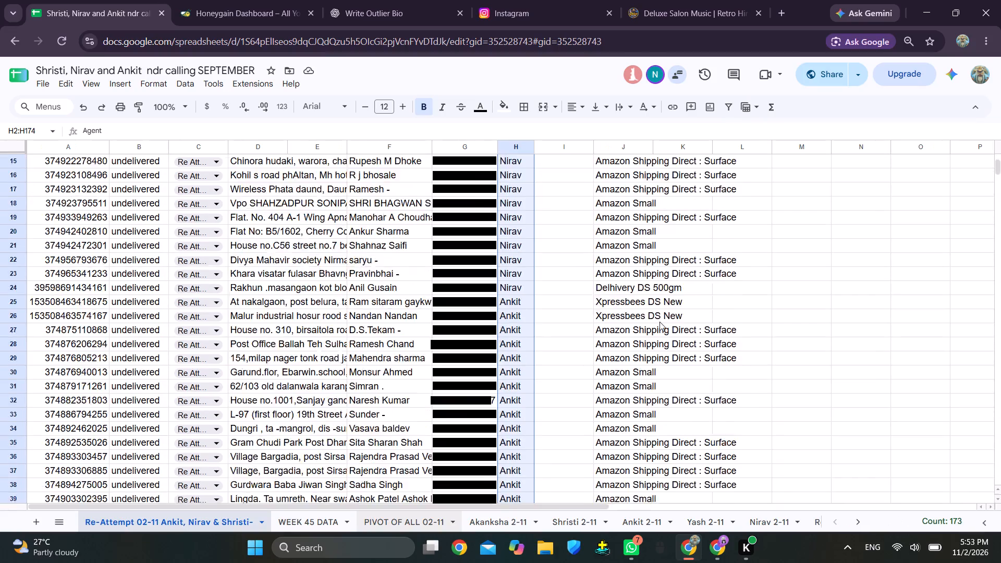
pyautogui.scroll(-13, 660, 322)
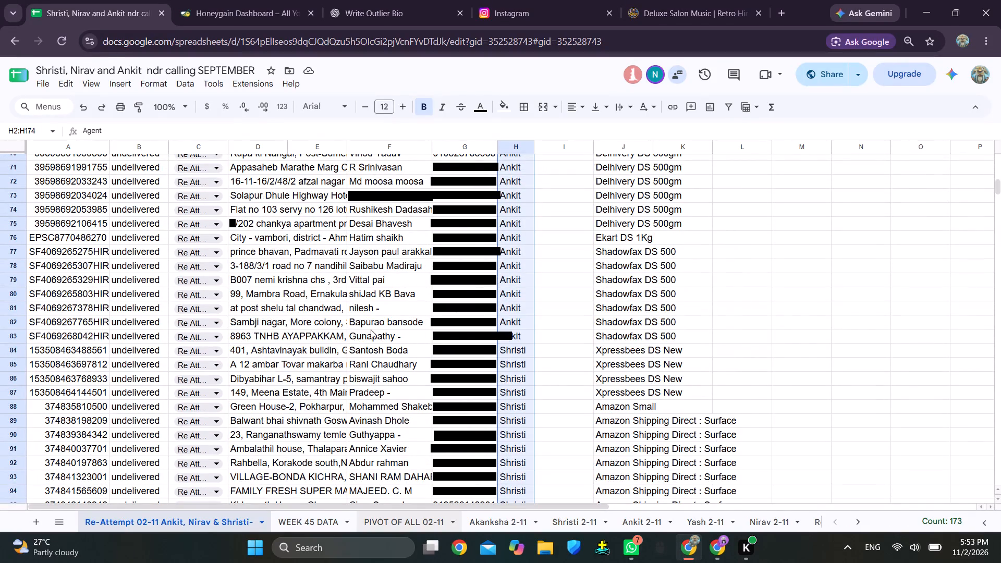
pyautogui.click(563, 241)
pyautogui.hotkey('ctrl', 'v')
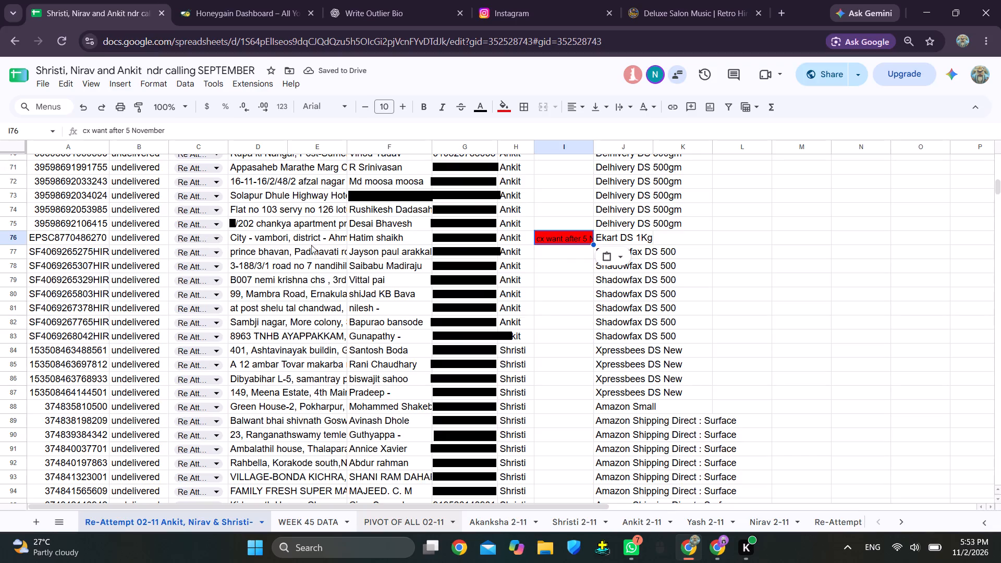
# Compare the address in row 282 of PIVOT OF ALL 02-11 with row 76 of the Re-Attempt 02-11 sheet.
pyautogui.click(392, 525)
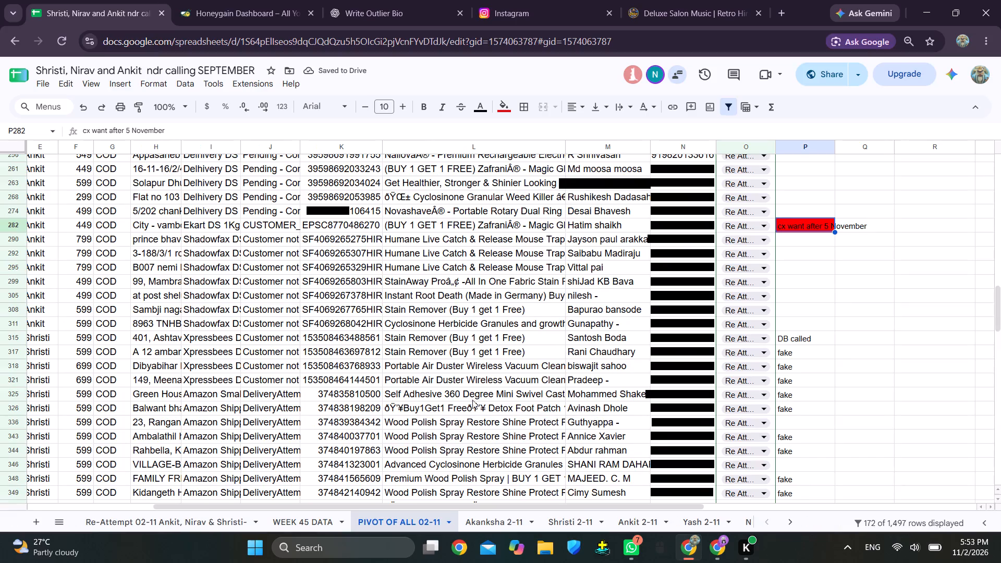
pyautogui.click(167, 225)
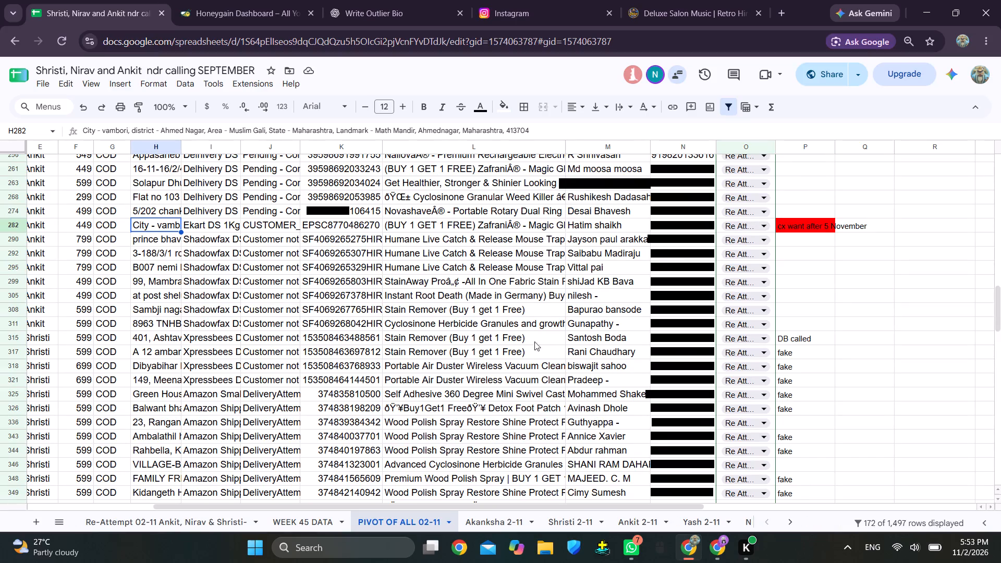
pyautogui.click(223, 526)
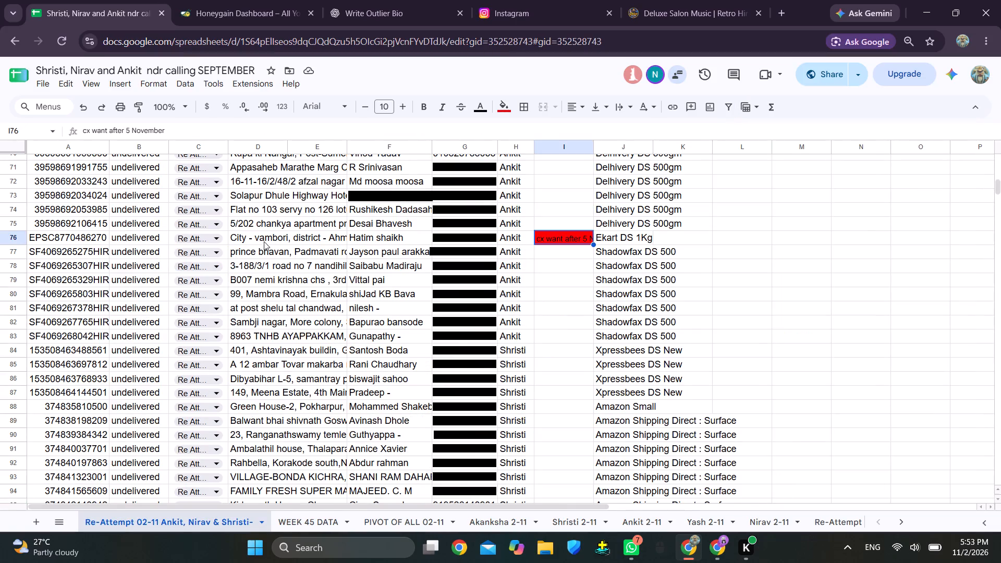
pyautogui.scroll(12, 719, 246)
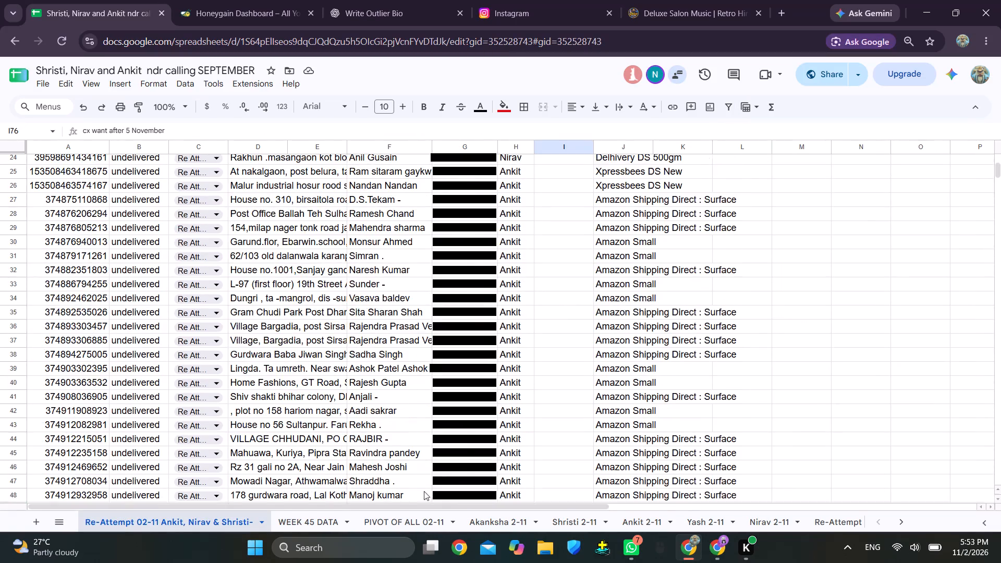
# Review the filtered Re Attempt rows and their comments in the PIVOT OF ALL 02-11 sheet.
pyautogui.click(386, 522)
pyautogui.scroll(6, 885, 276)
pyautogui.scroll(-1, 886, 276)
pyautogui.scroll(1, 886, 276)
pyautogui.scroll(-1, 884, 271)
pyautogui.scroll(6, 884, 271)
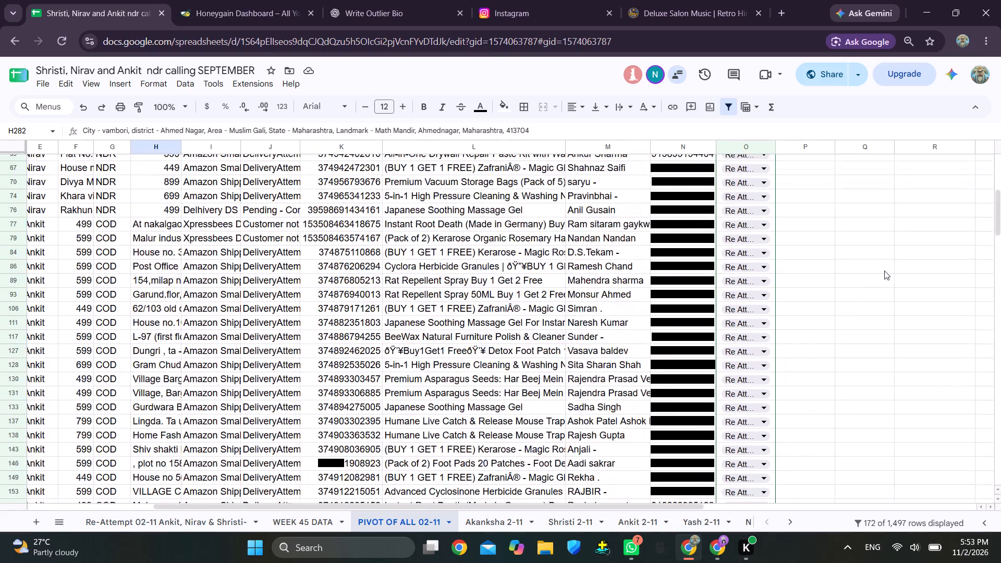
pyautogui.scroll(11, 884, 271)
pyautogui.scroll(-17, 887, 270)
pyautogui.scroll(1, 886, 340)
pyautogui.scroll(-9, 886, 341)
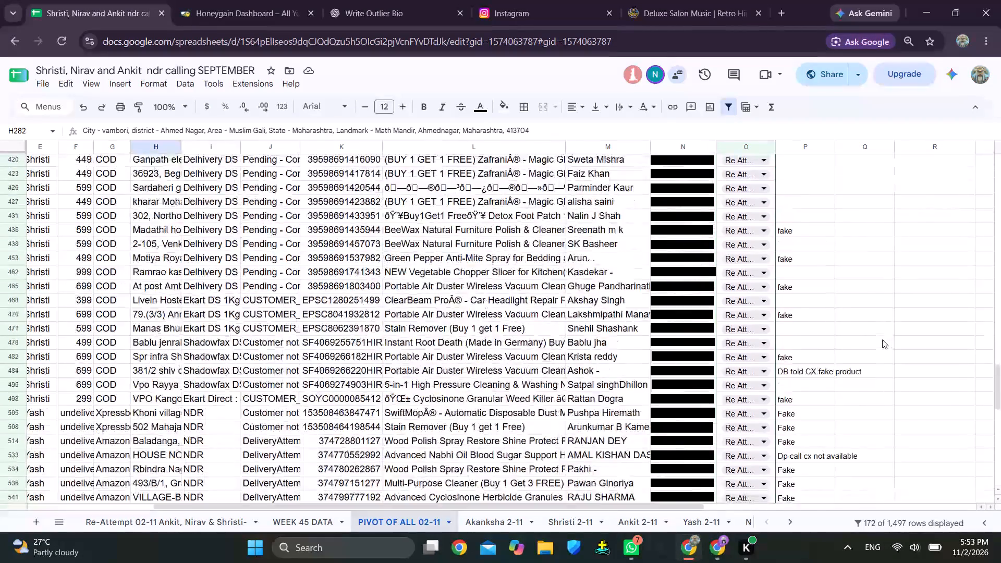
pyautogui.scroll(-1, 882, 339)
pyautogui.scroll(10, 889, 333)
pyautogui.scroll(-1, 888, 181)
pyautogui.scroll(20, 889, 181)
pyautogui.scroll(12, 889, 181)
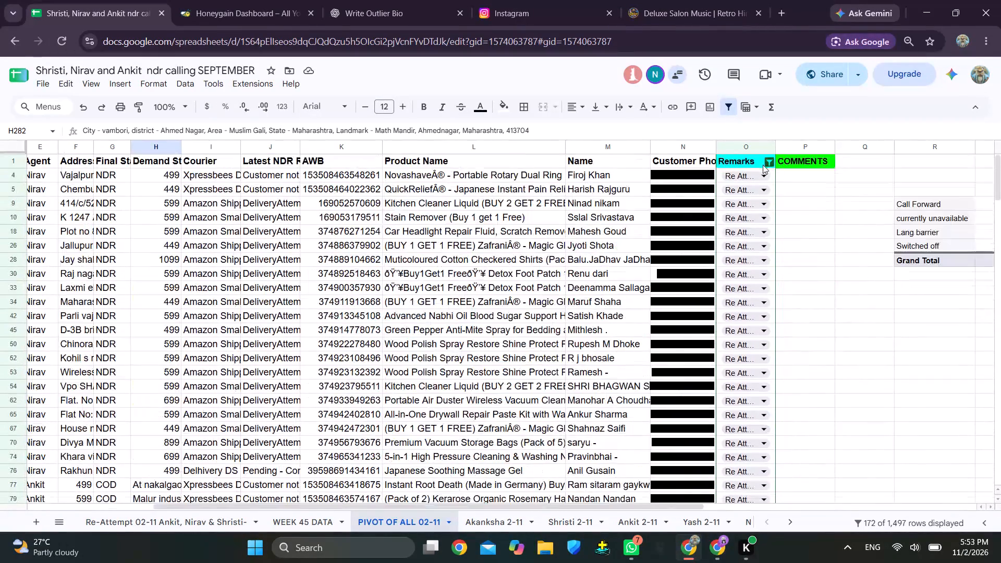
pyautogui.scroll(7, 763, 165)
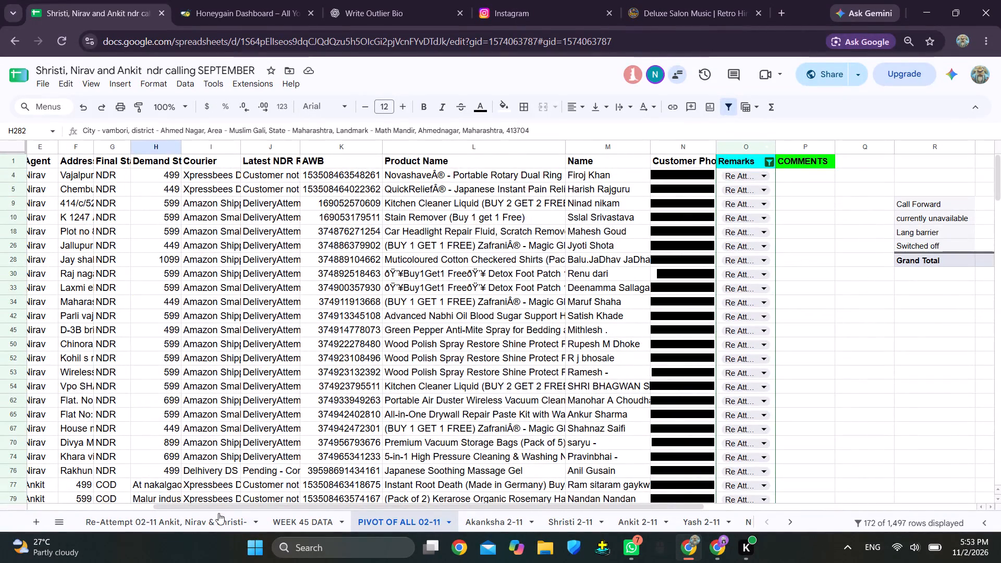
# Delete row 2, the duplicate header row pasted under the blue header, from the Re-Attempt 02-11 sheet.
pyautogui.click(212, 520)
pyautogui.scroll(5, 634, 189)
pyautogui.scroll(-1, 636, 194)
pyautogui.scroll(9, 636, 195)
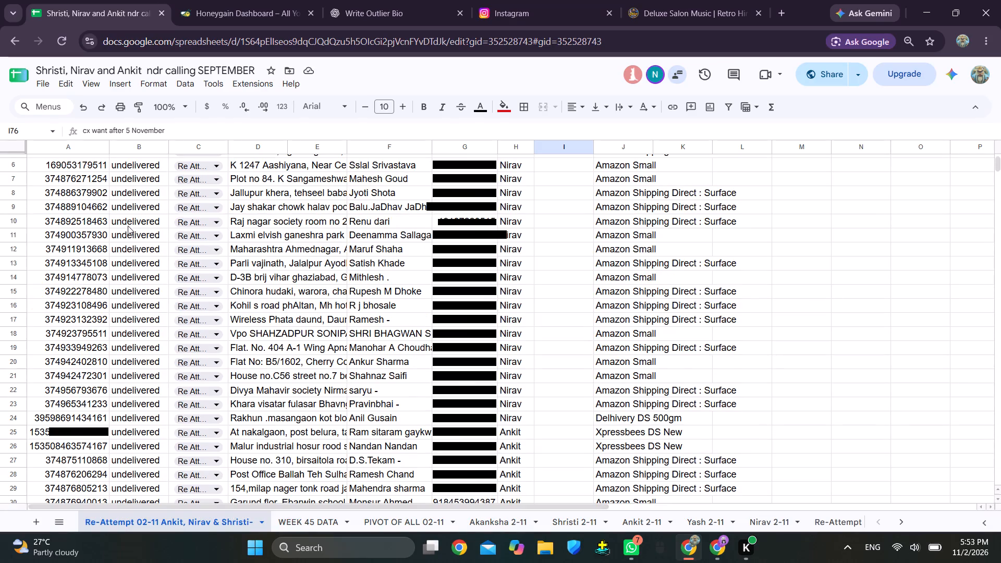
pyautogui.rightClick(20, 175)
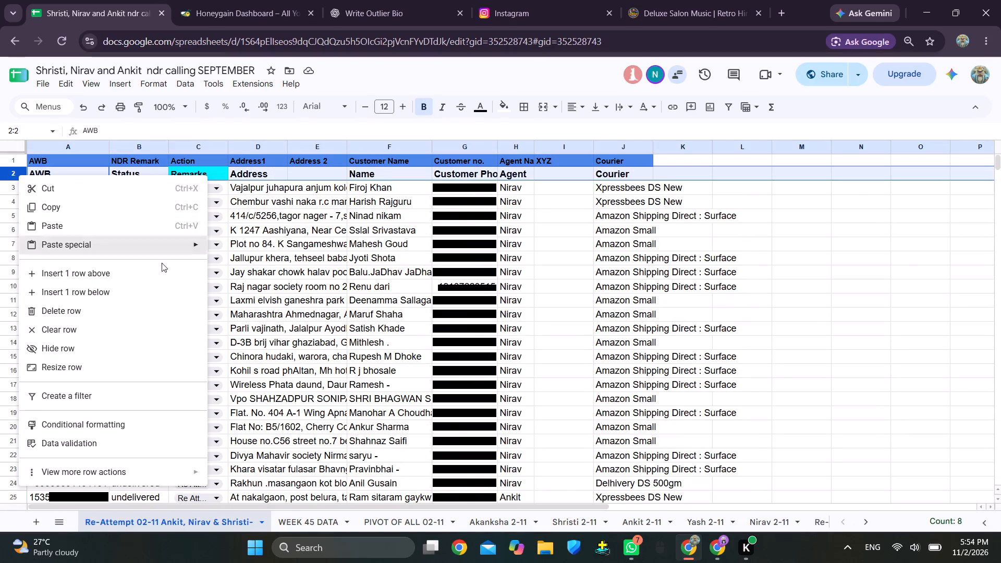
pyautogui.click(94, 312)
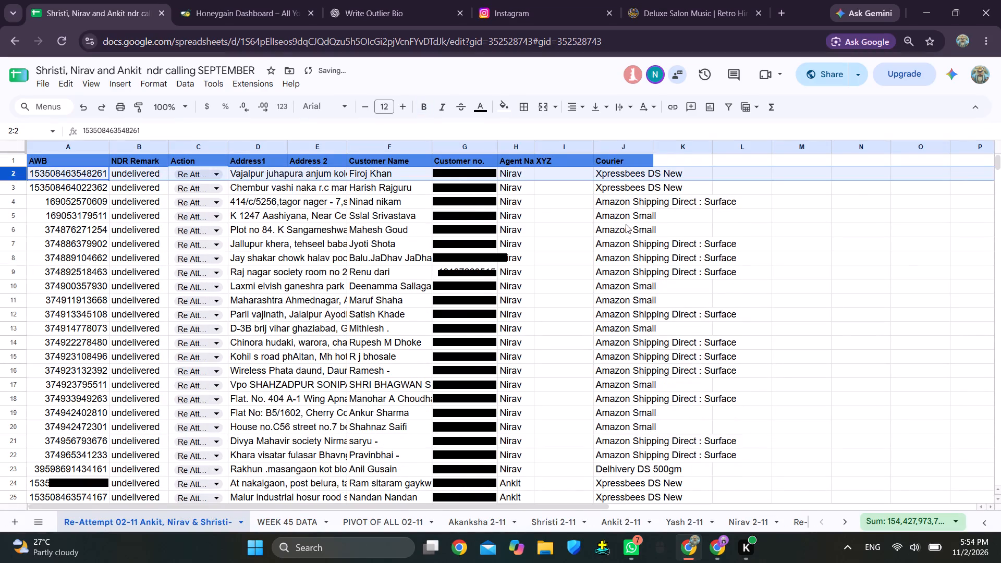
# Check the Re-Attempt 02-11 sheet from its header down to the last data rows for completeness.
pyautogui.scroll(-3, 602, 286)
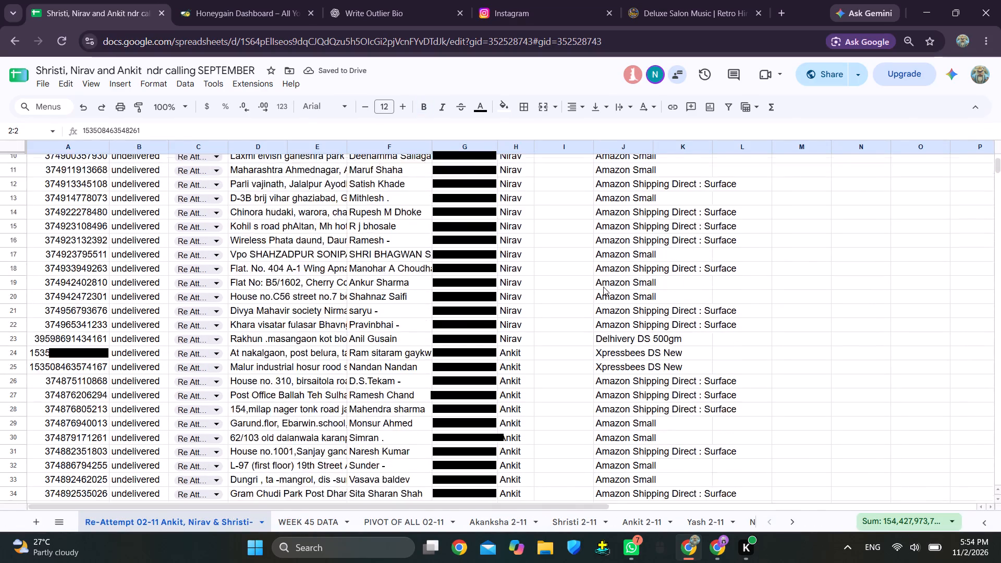
pyautogui.scroll(-8, 603, 287)
pyautogui.scroll(-5, 599, 330)
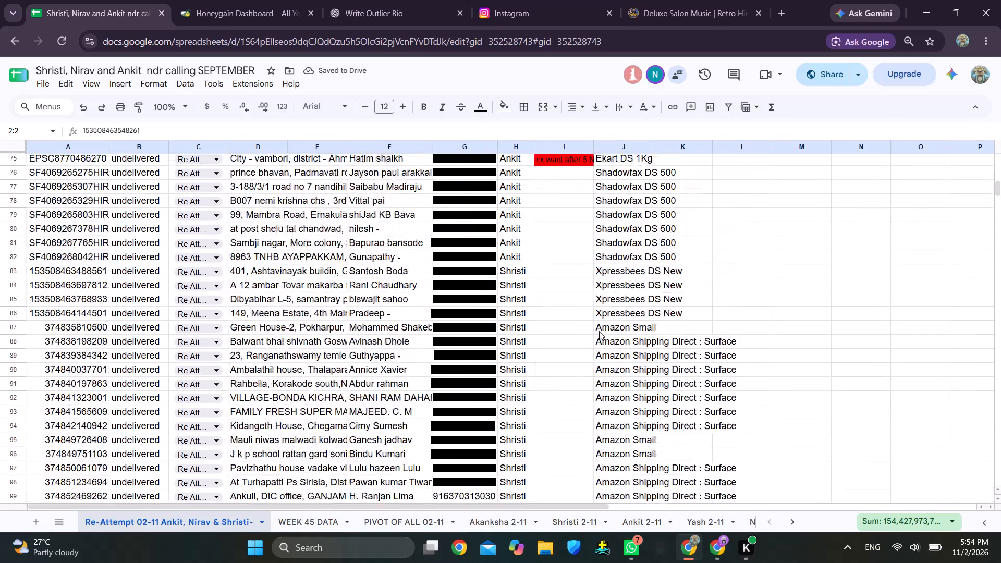
pyautogui.scroll(-20, 599, 331)
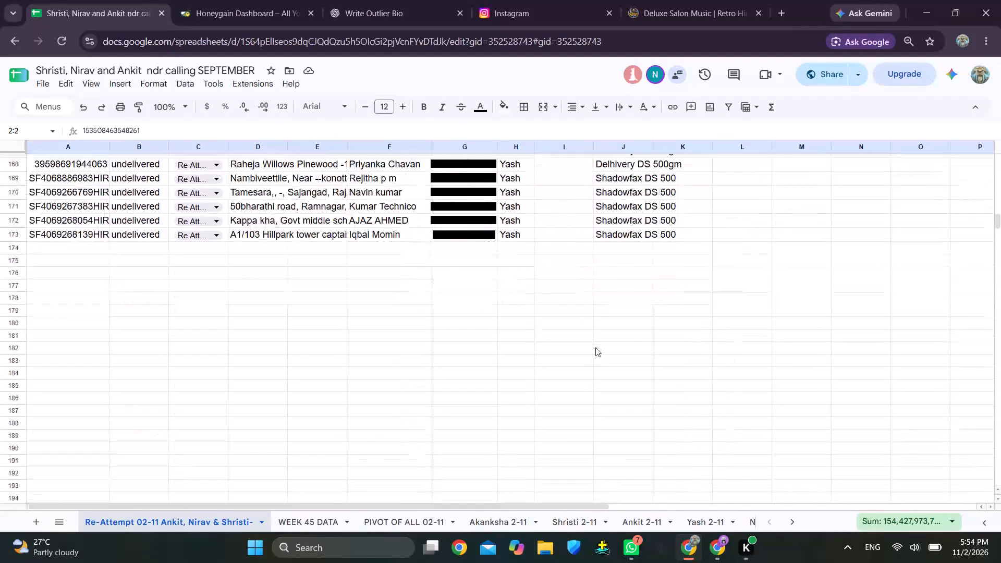
pyautogui.scroll(20, 824, 289)
pyautogui.scroll(4, 824, 289)
pyautogui.scroll(-1, 784, 308)
pyautogui.scroll(8, 784, 308)
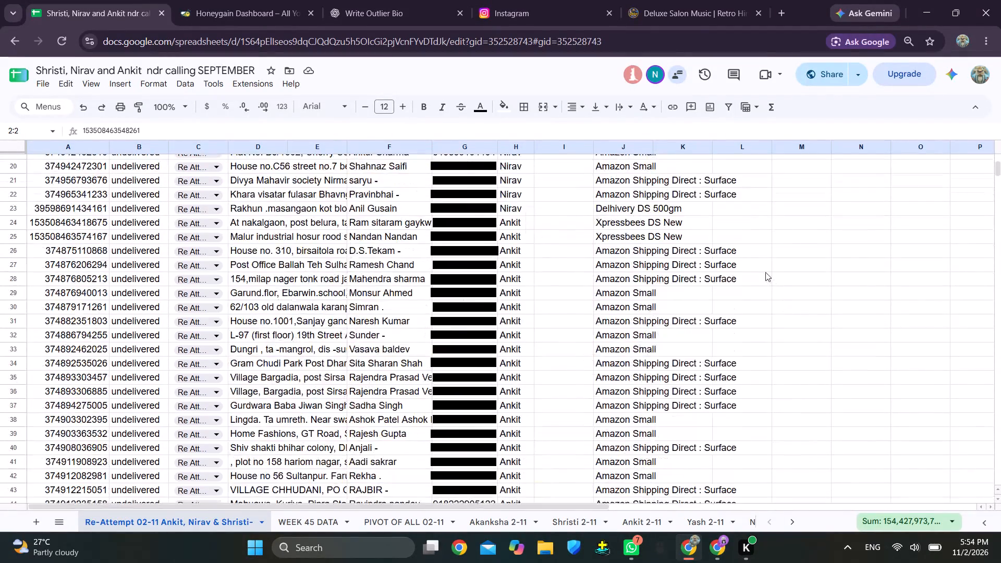
pyautogui.scroll(15, 765, 272)
pyautogui.click(754, 157)
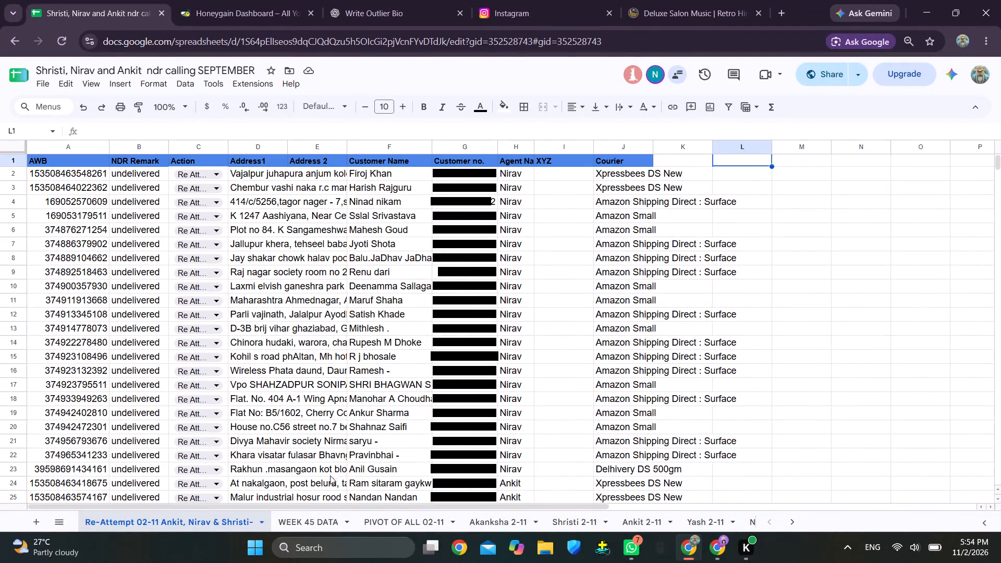
# Look over the WEEK 45 DATA and PIVOT OF ALL 02-11 sheets.
pyautogui.click(315, 522)
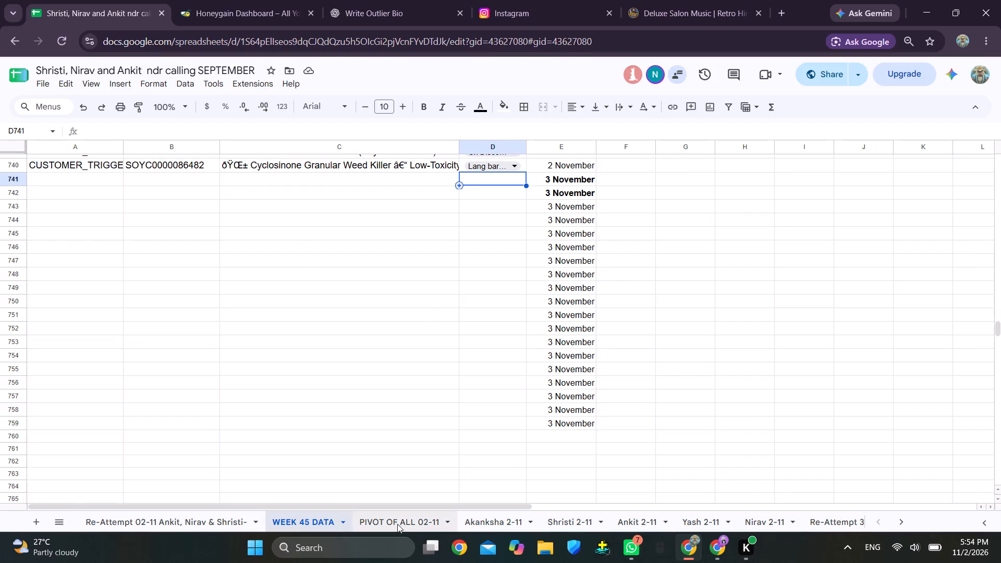
pyautogui.click(397, 523)
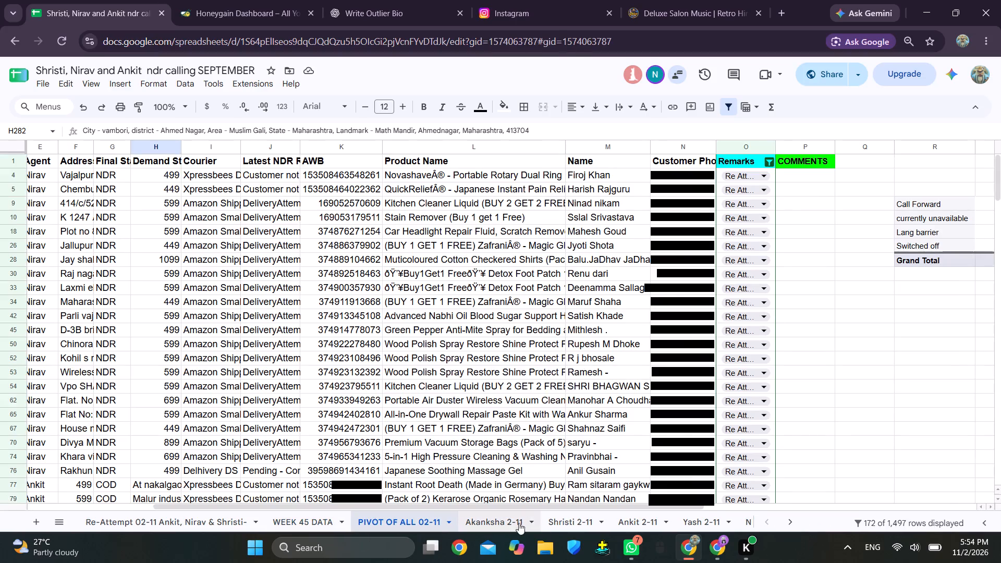